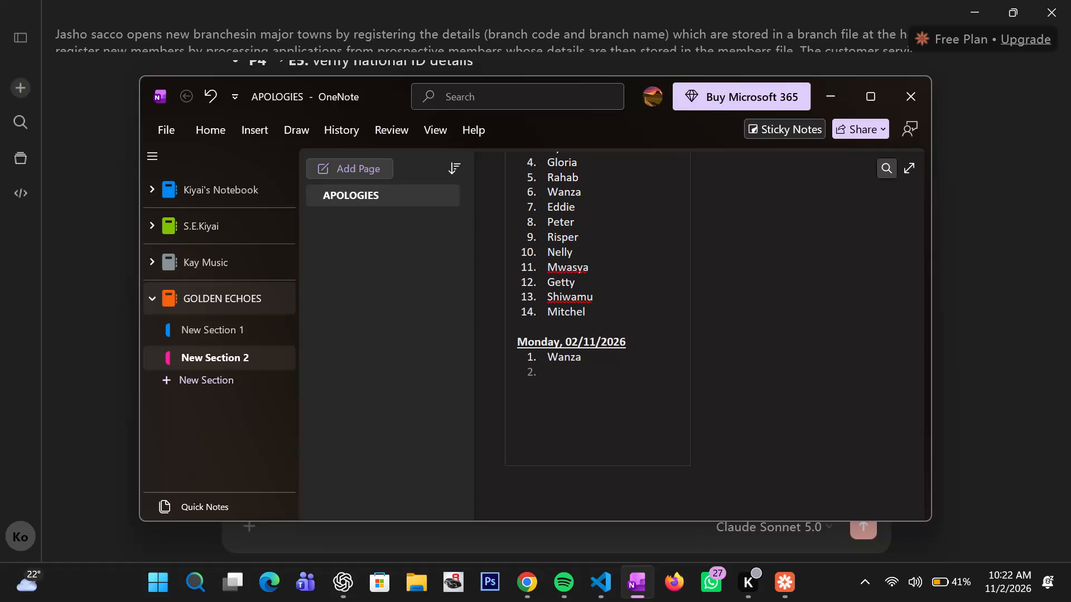
Add Mwihaki as the second name under Monday, 02/11/2026 in the apologies list and minimize the notes window.
{"action": "type", "text": "wihaki"}
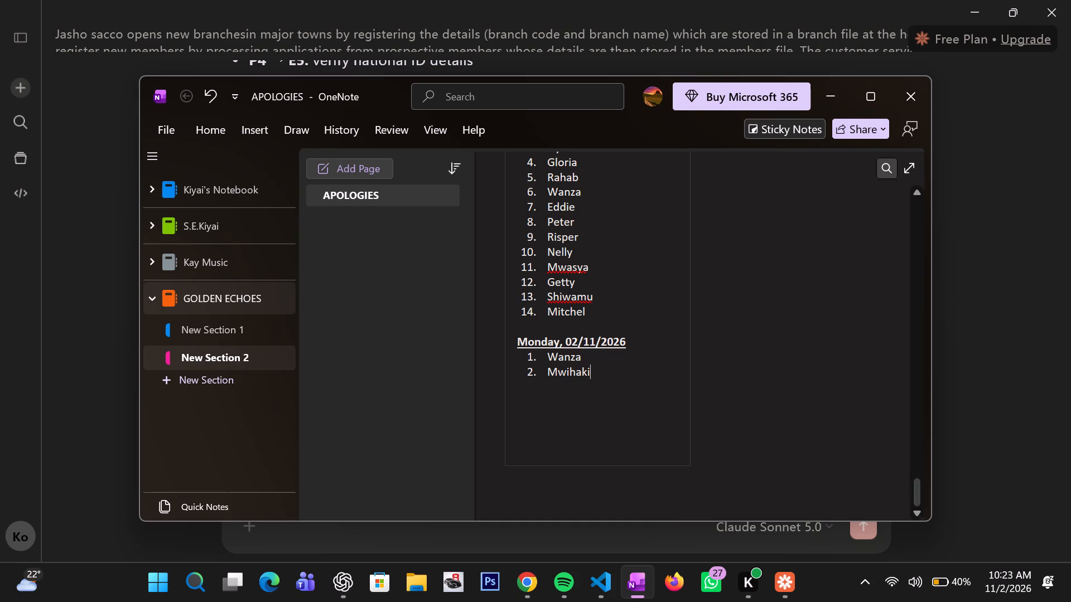
{"action": "key", "text": "Return"}
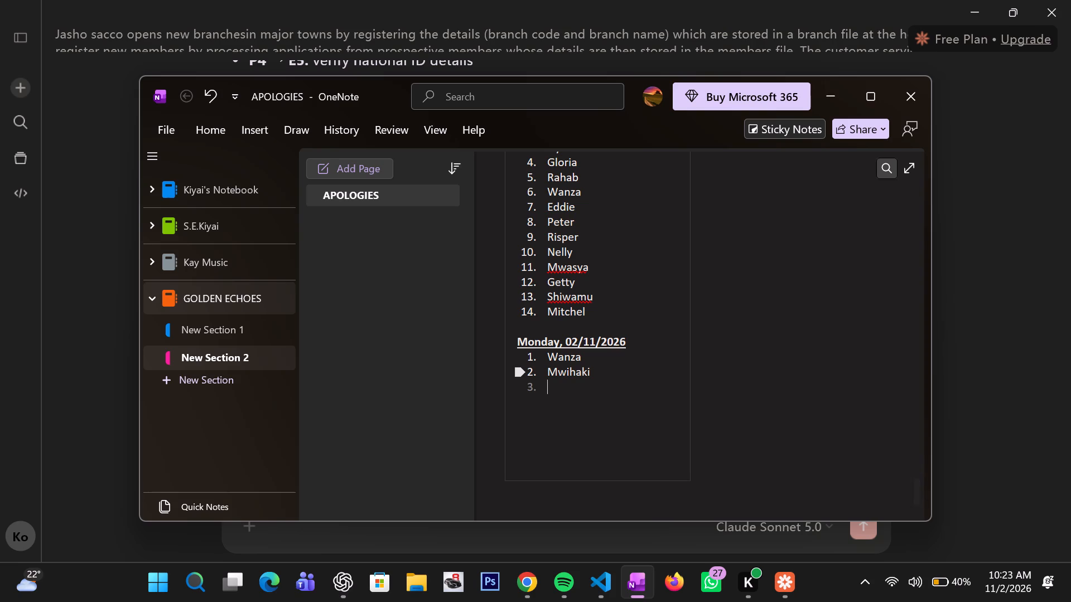
{"action": "left_click", "coordinate": [838, 94]}
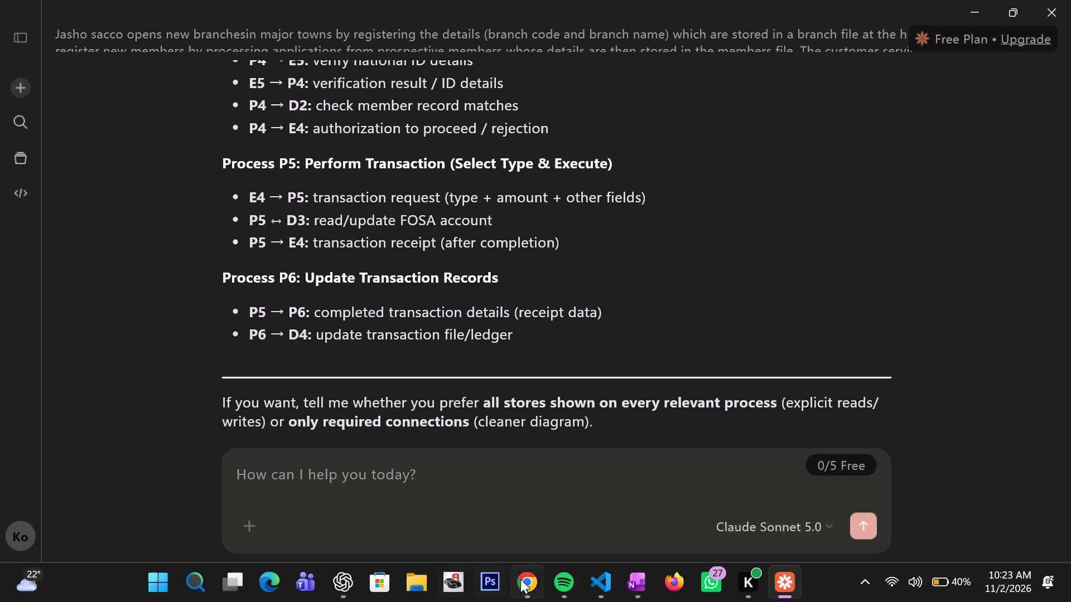
Switch to the diagram in Chrome and move the UPDATE TRANSACTION RECORDS process to the page's lower-left area, aligned with the left column.
{"action": "left_click", "coordinate": [528, 515]}
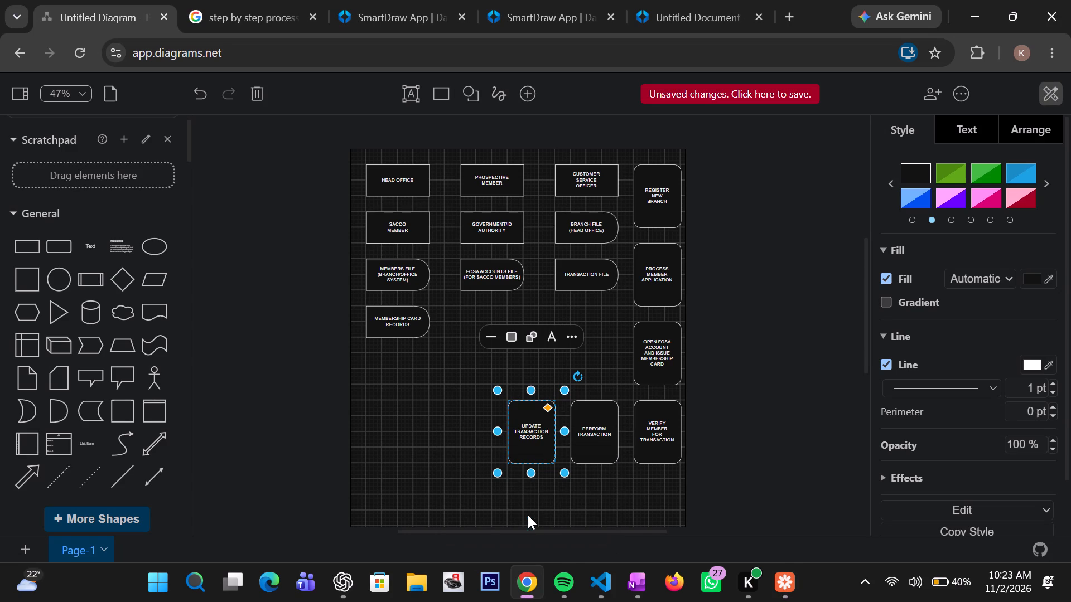
{"action": "left_click", "coordinate": [465, 485]}
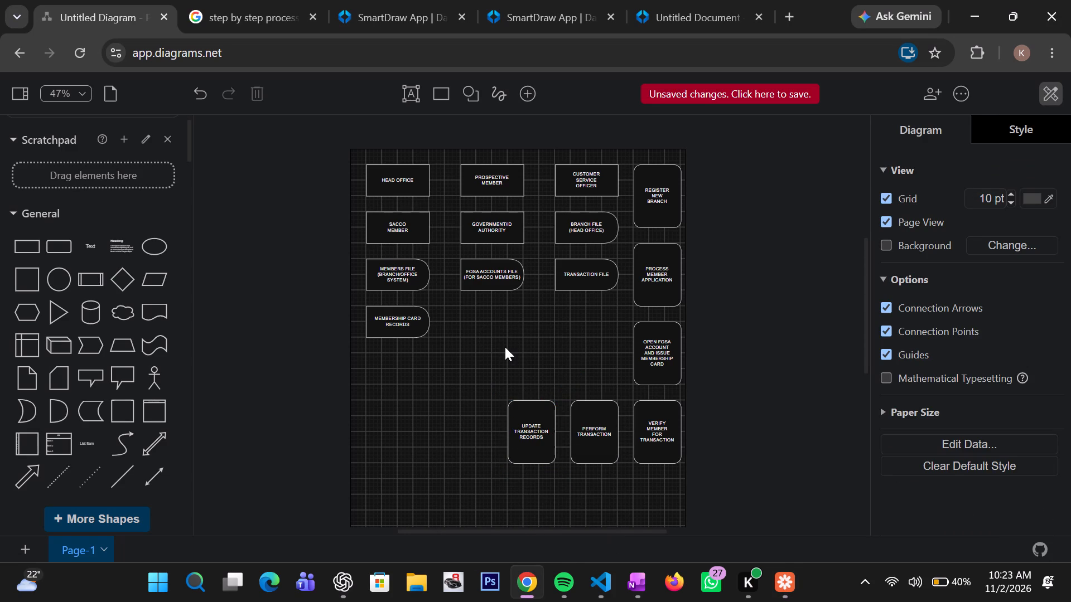
{"action": "scroll", "coordinate": [505, 347], "scroll_direction": "up", "scroll_amount": 1}
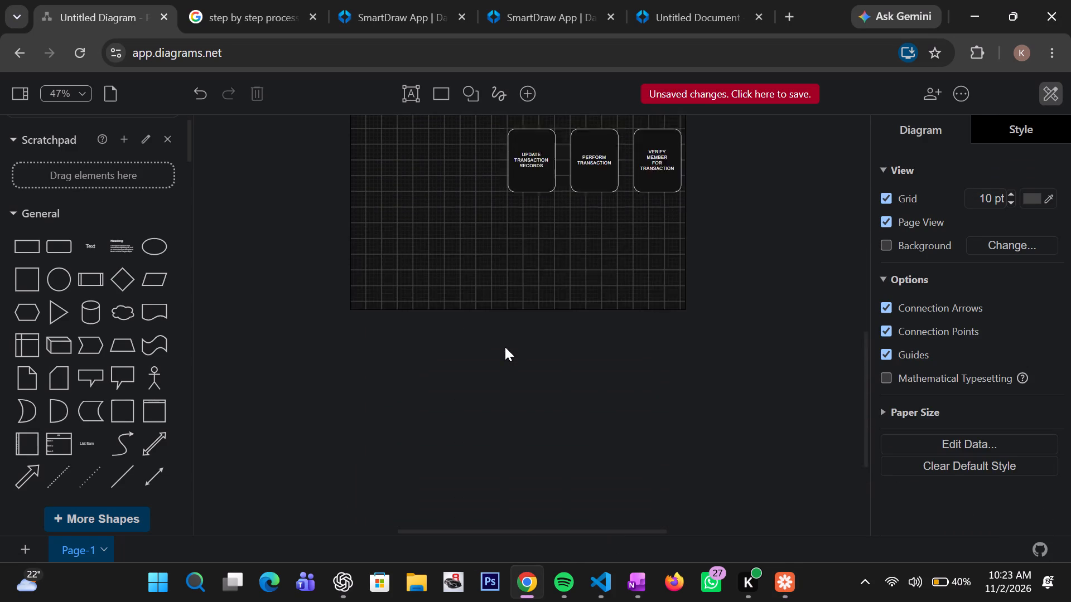
{"action": "scroll", "coordinate": [505, 347], "scroll_direction": "up", "scroll_amount": 1}
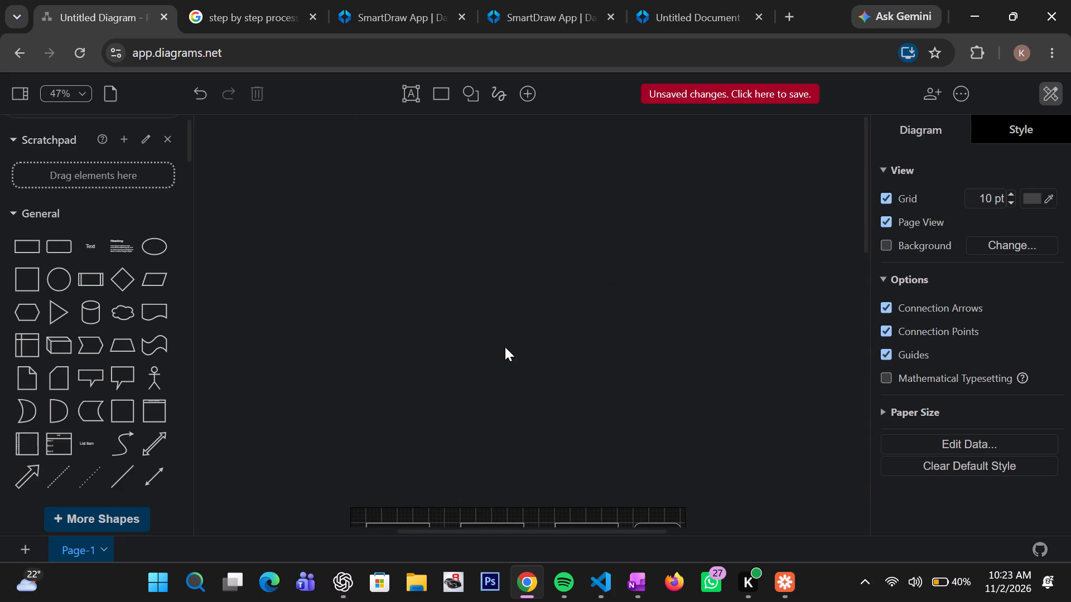
{"action": "key", "text": "ctrl+minus"}
{"action": "key", "text": "ctrl+minus"}
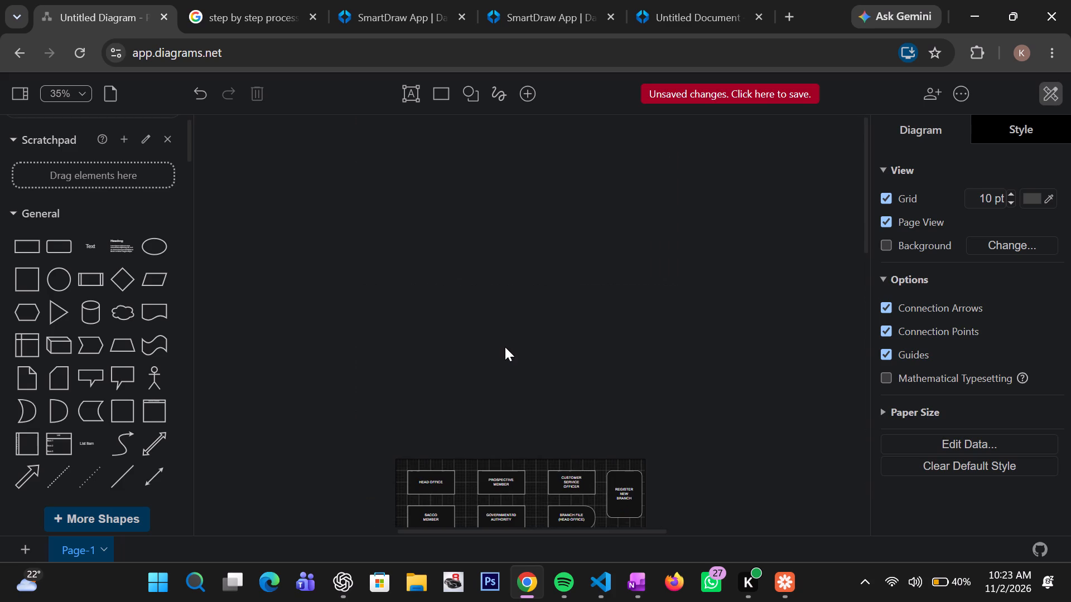
{"action": "scroll", "coordinate": [515, 393], "scroll_direction": "down", "scroll_amount": 2}
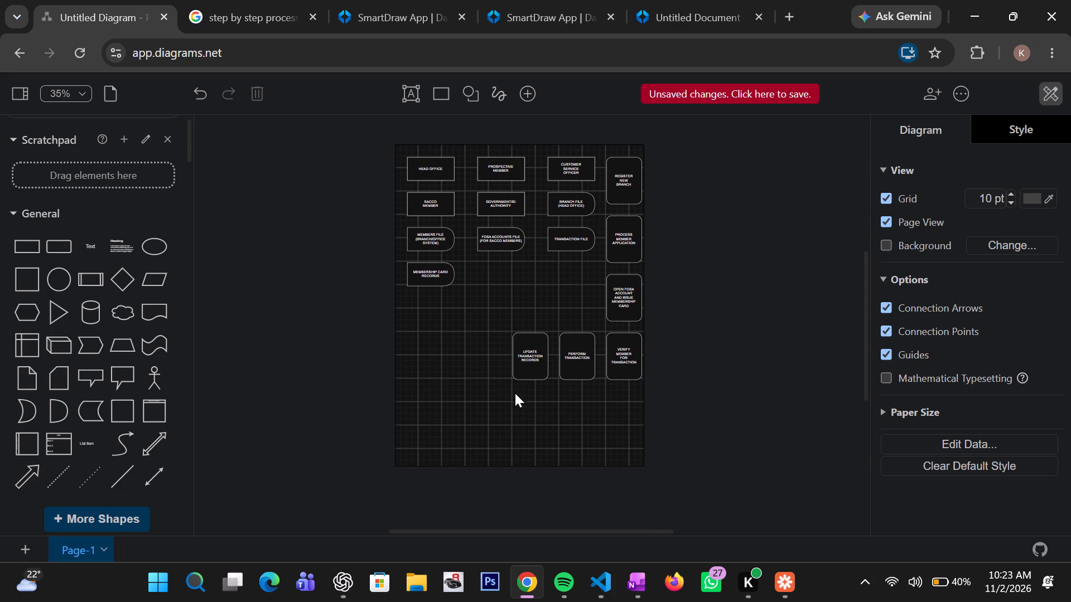
{"action": "scroll", "coordinate": [515, 393], "scroll_direction": "down", "scroll_amount": 2}
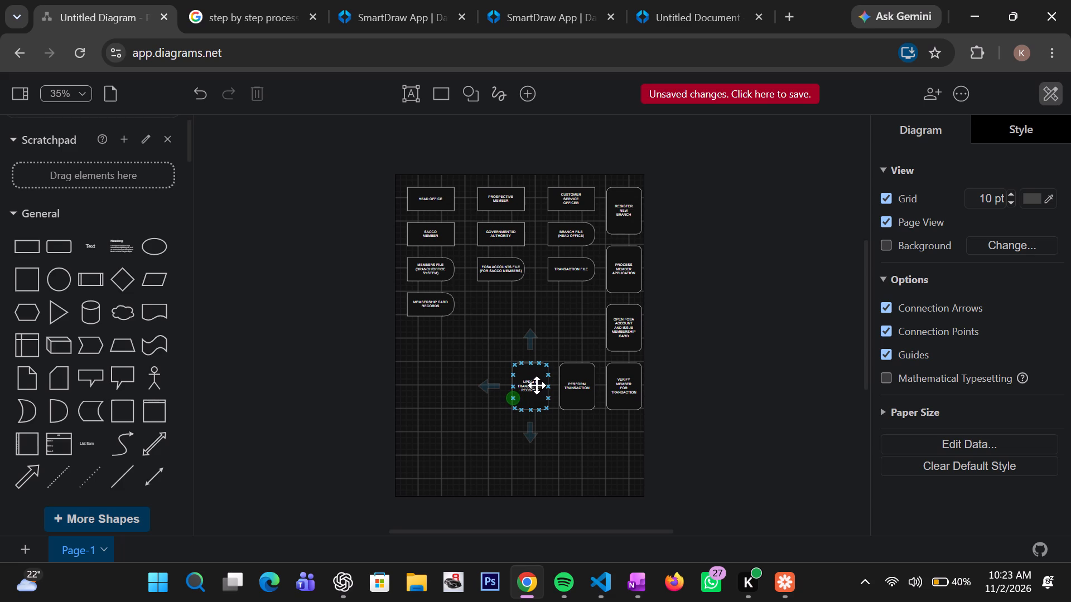
{"action": "left_click_drag", "start_coordinate": [537, 385], "coordinate": [434, 432]}
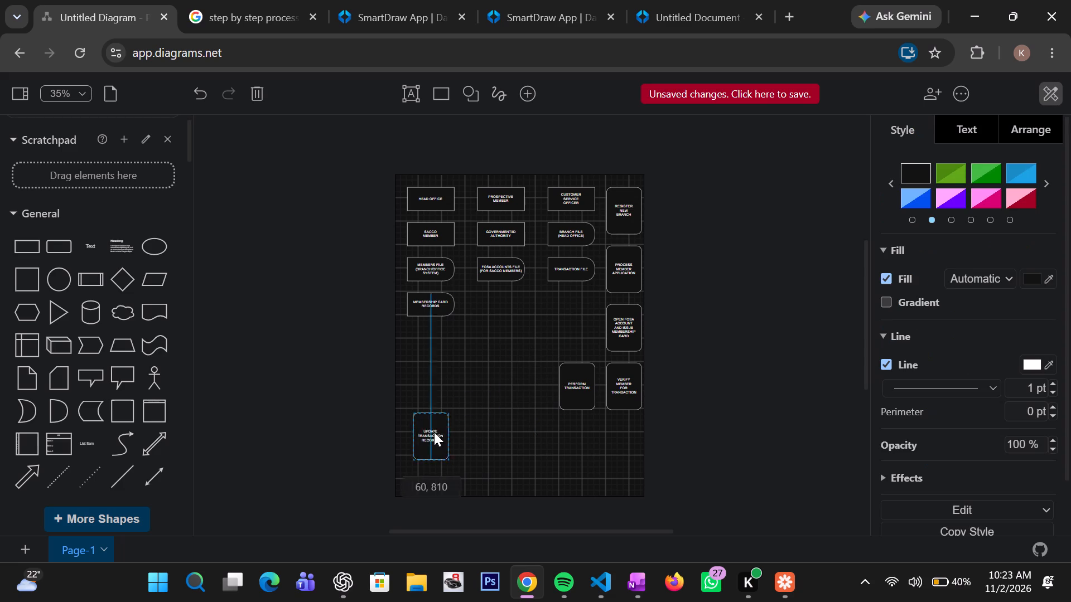
{"action": "left_click_drag", "start_coordinate": [434, 432], "coordinate": [432, 430]}
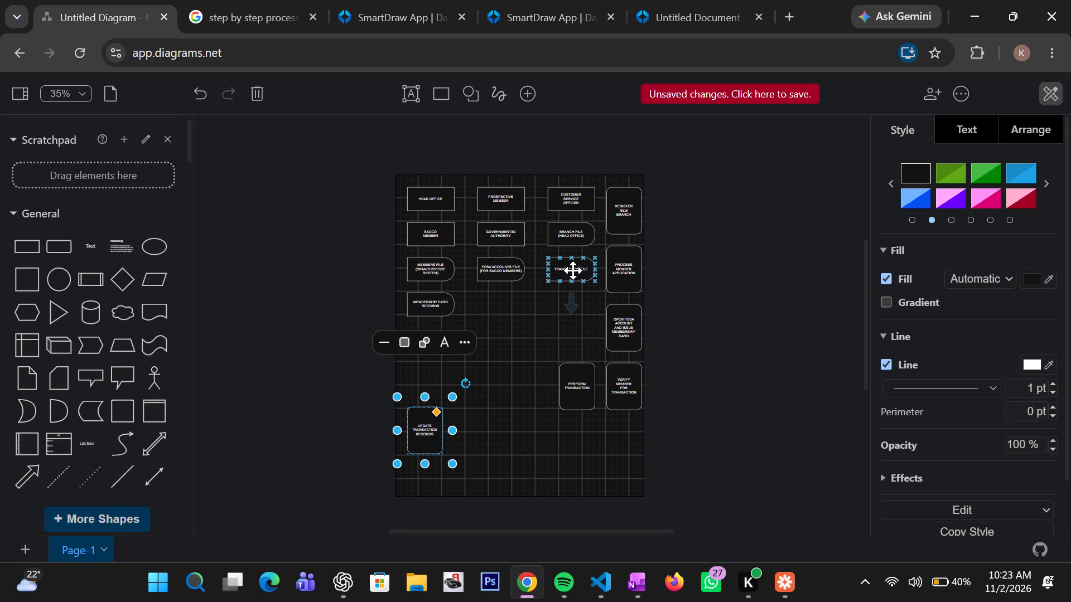
Move the TRANSACTION FILE data store to about 240, 960, below and to the right of the UPDATE TRANSACTION RECORDS process.
{"action": "left_click_drag", "start_coordinate": [573, 270], "coordinate": [488, 469]}
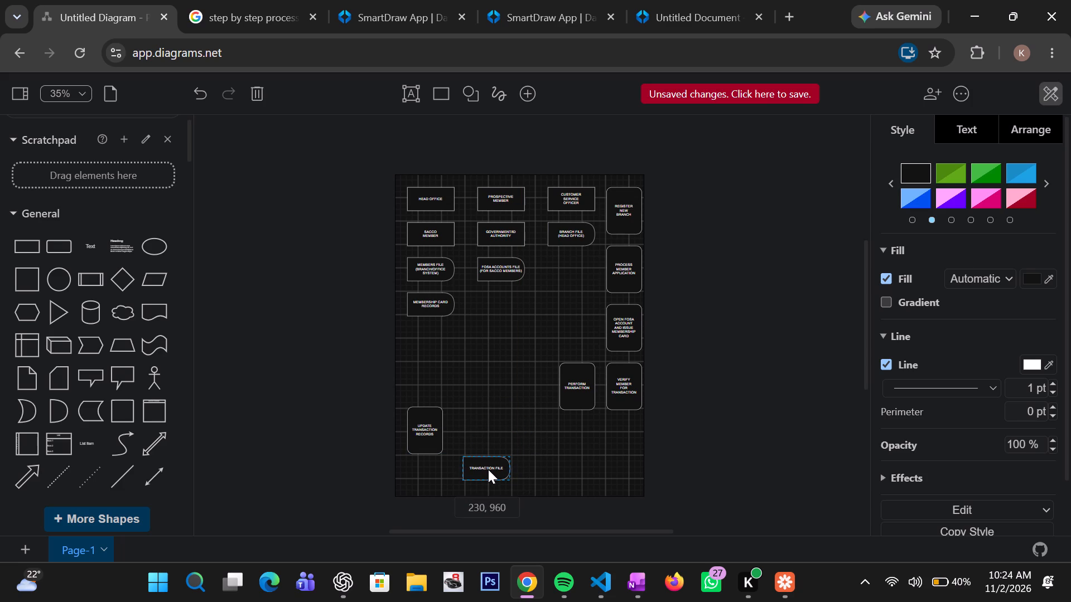
{"action": "left_click_drag", "start_coordinate": [488, 469], "coordinate": [492, 468]}
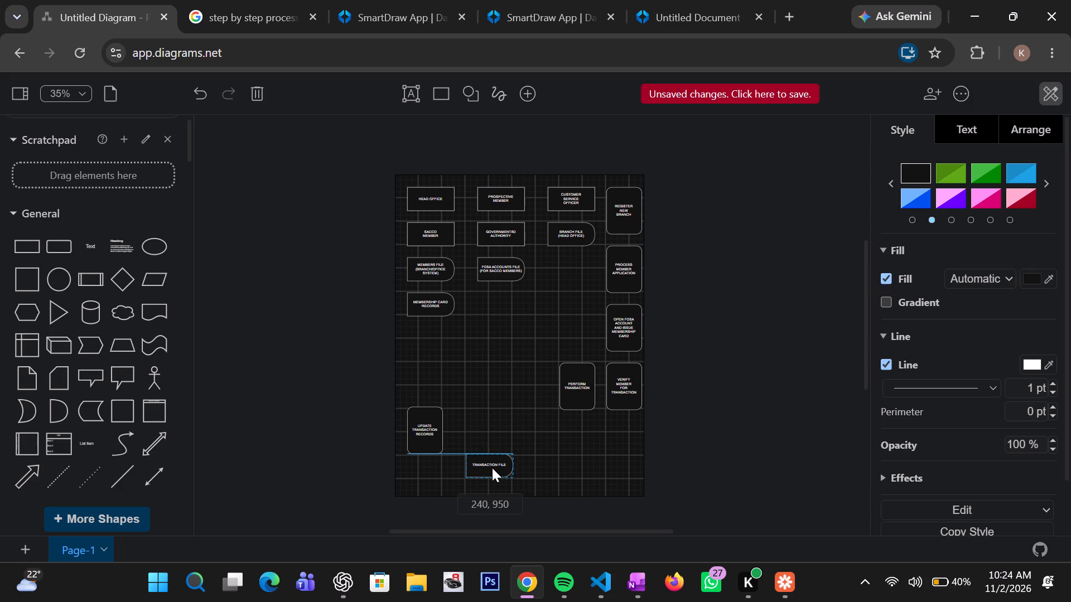
{"action": "left_click_drag", "start_coordinate": [492, 468], "coordinate": [490, 470]}
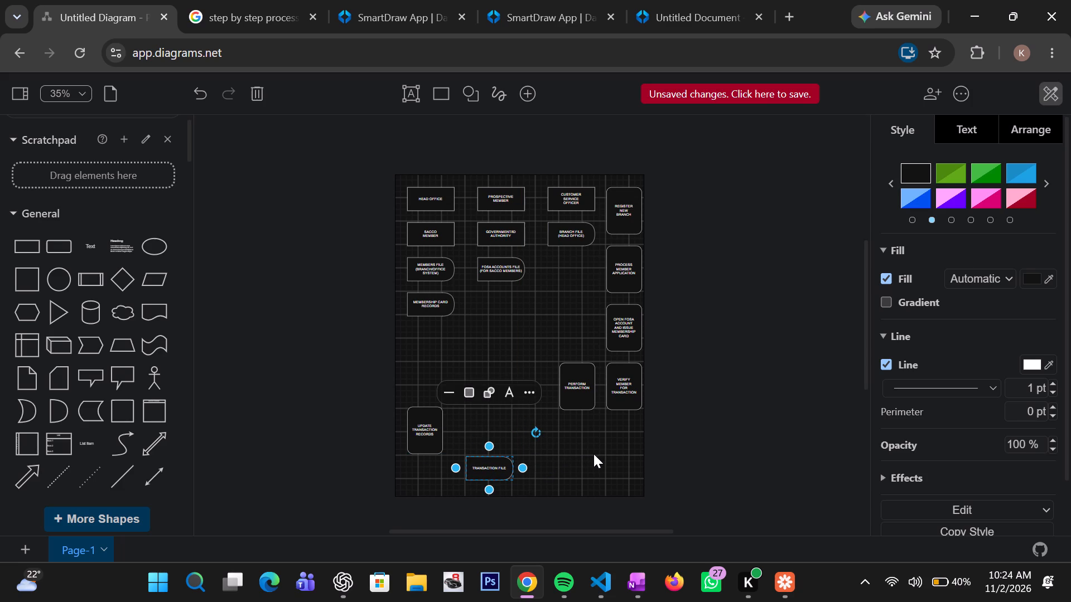
{"action": "left_click", "coordinate": [592, 456]}
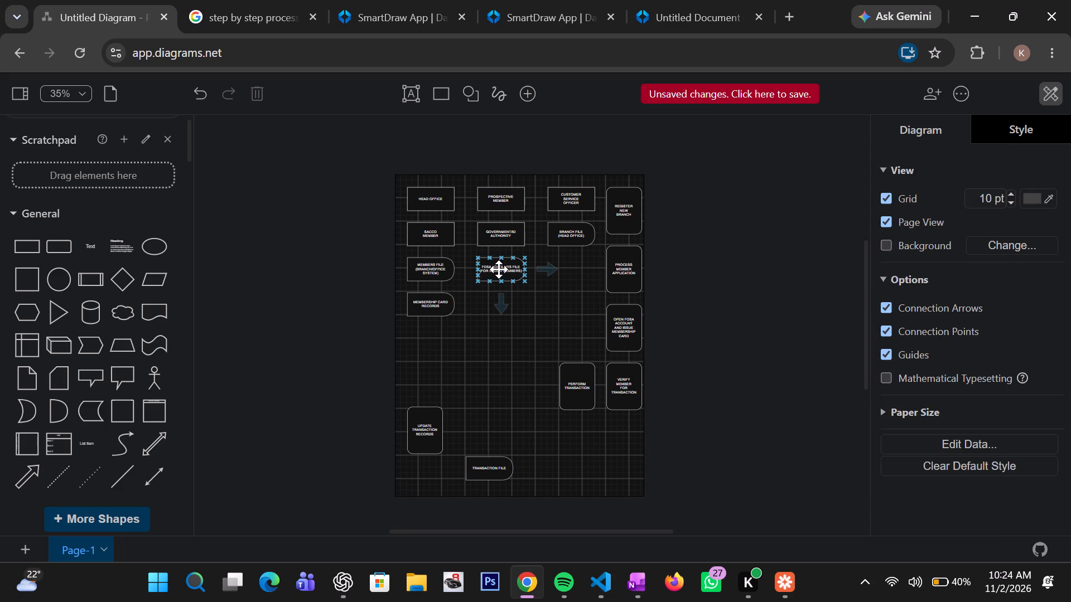
Move the FOSA ACCOUNTS FILE data store to about 260, 800, beside UPDATE TRANSACTION RECORDS and above TRANSACTION FILE.
{"action": "left_click_drag", "start_coordinate": [499, 269], "coordinate": [493, 426]}
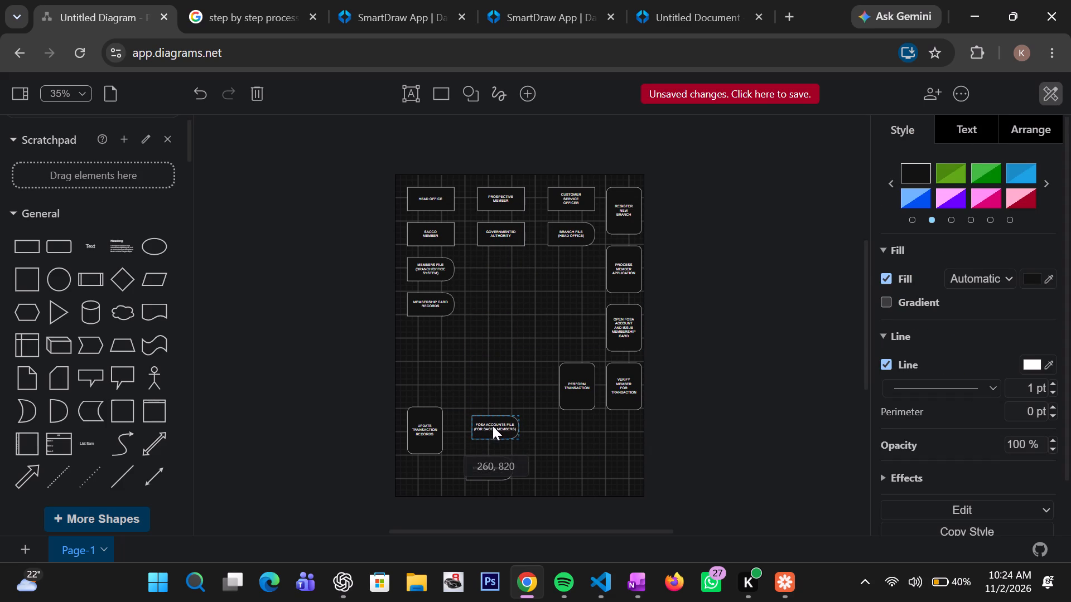
{"action": "left_click_drag", "start_coordinate": [493, 426], "coordinate": [493, 423]}
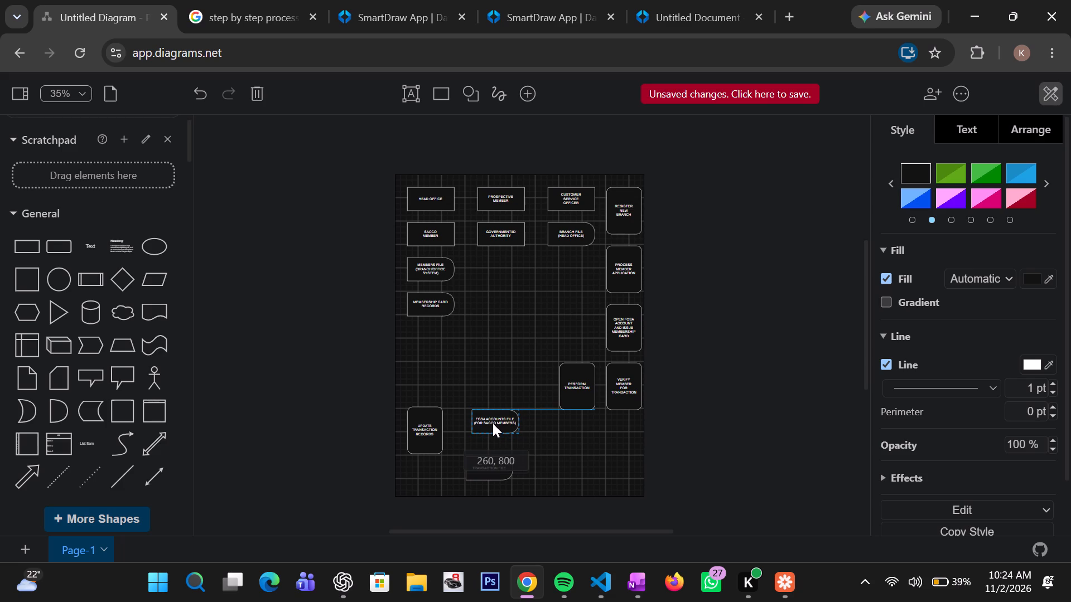
{"action": "left_click_drag", "start_coordinate": [493, 423], "coordinate": [493, 424]}
{"action": "left_click", "coordinate": [573, 448]}
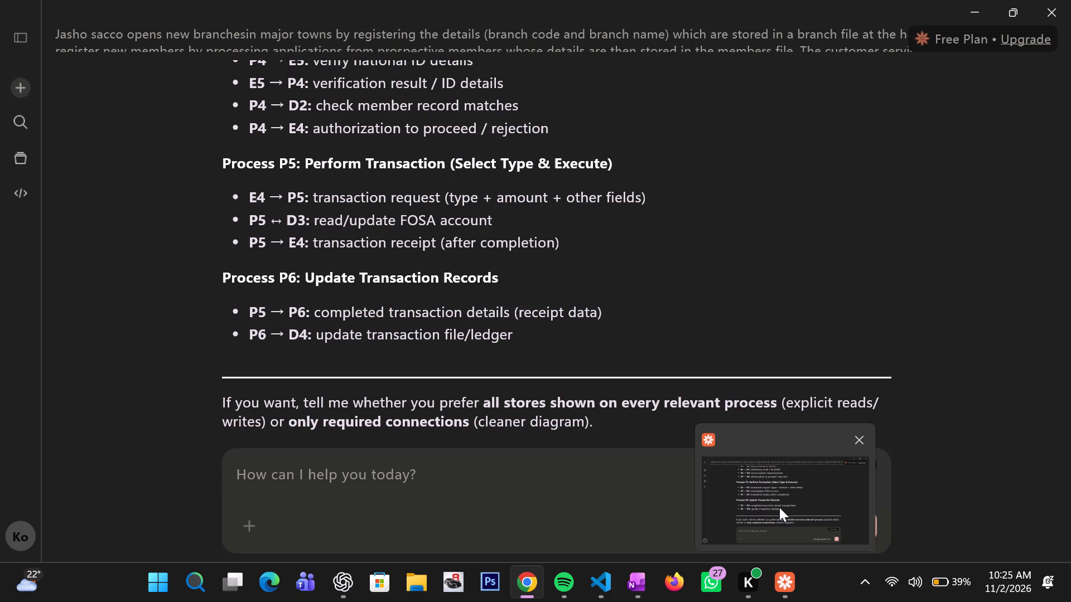
Switch to the Claude chat and review the Level 1 DFD flows from P6 back to P1, including the data stores used.
{"action": "scroll", "coordinate": [627, 334], "scroll_direction": "up", "scroll_amount": 1}
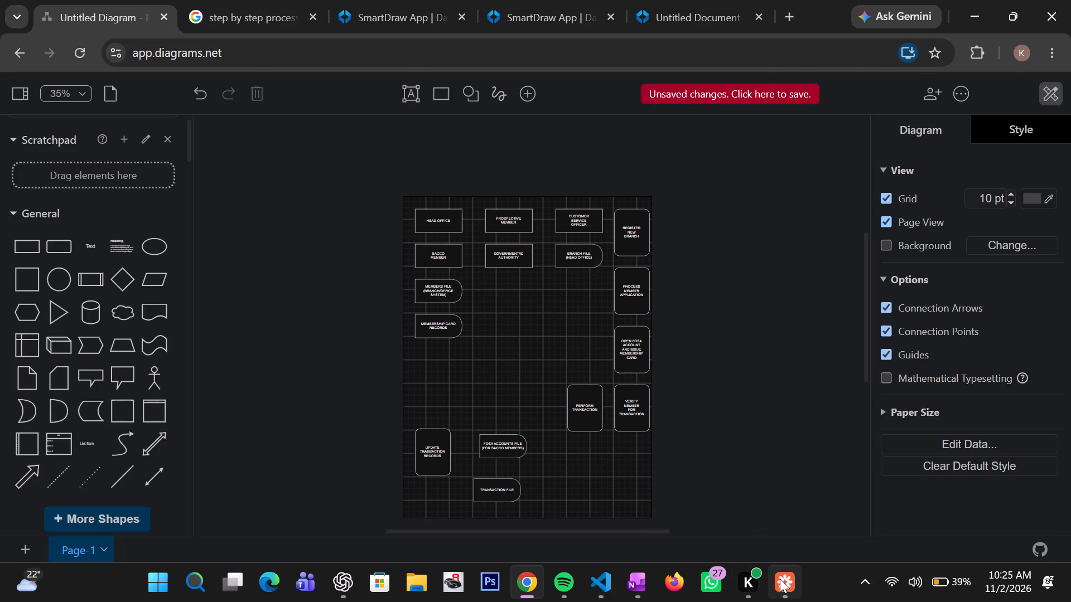
{"action": "left_click", "coordinate": [765, 509]}
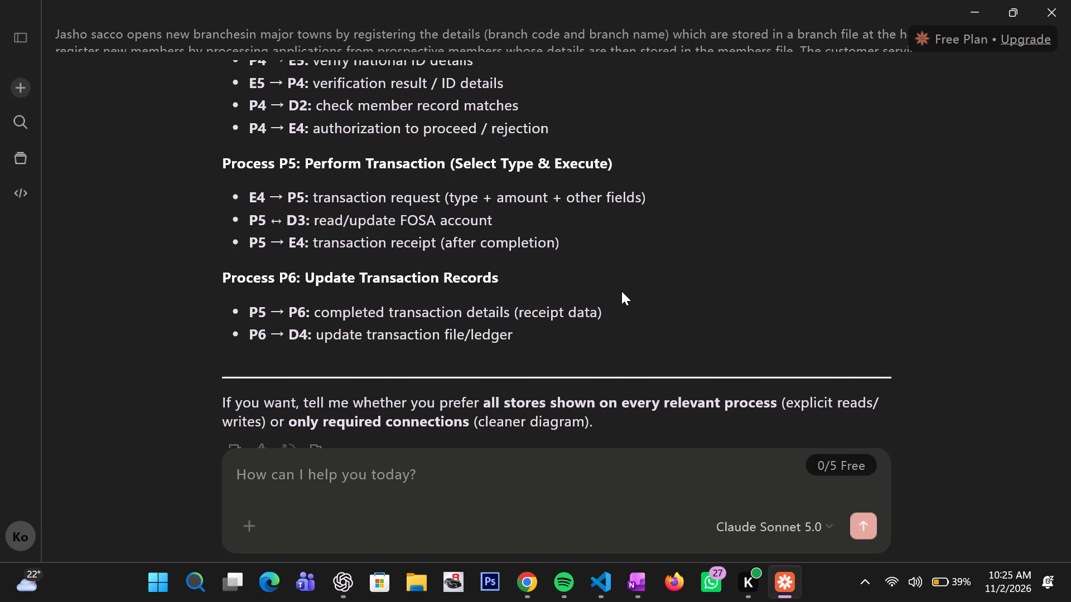
{"action": "scroll", "coordinate": [621, 291], "scroll_direction": "up", "scroll_amount": 2}
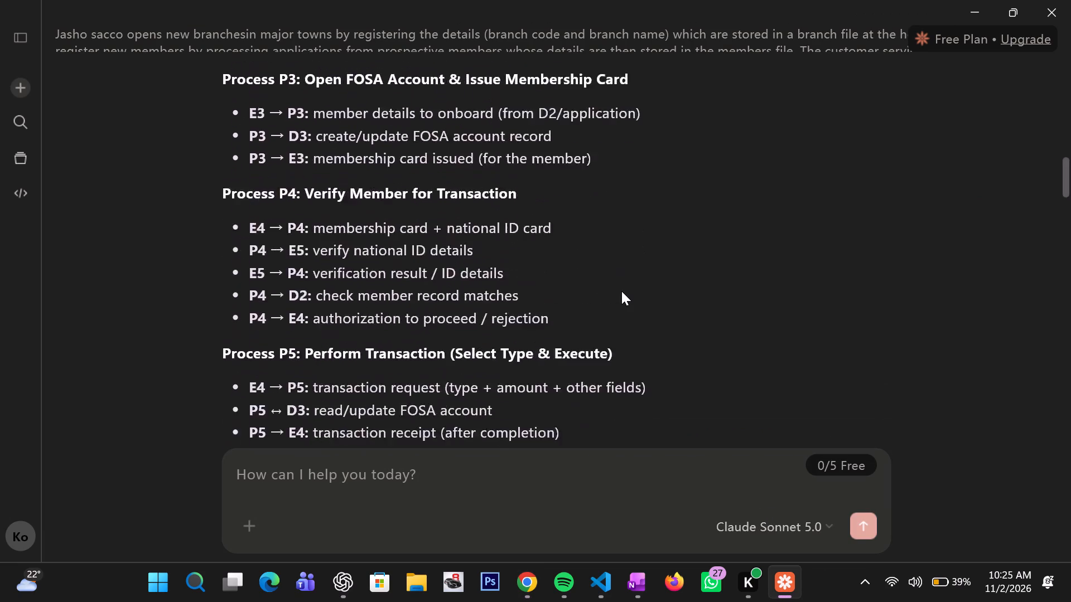
{"action": "scroll", "coordinate": [621, 291], "scroll_direction": "up", "scroll_amount": 4}
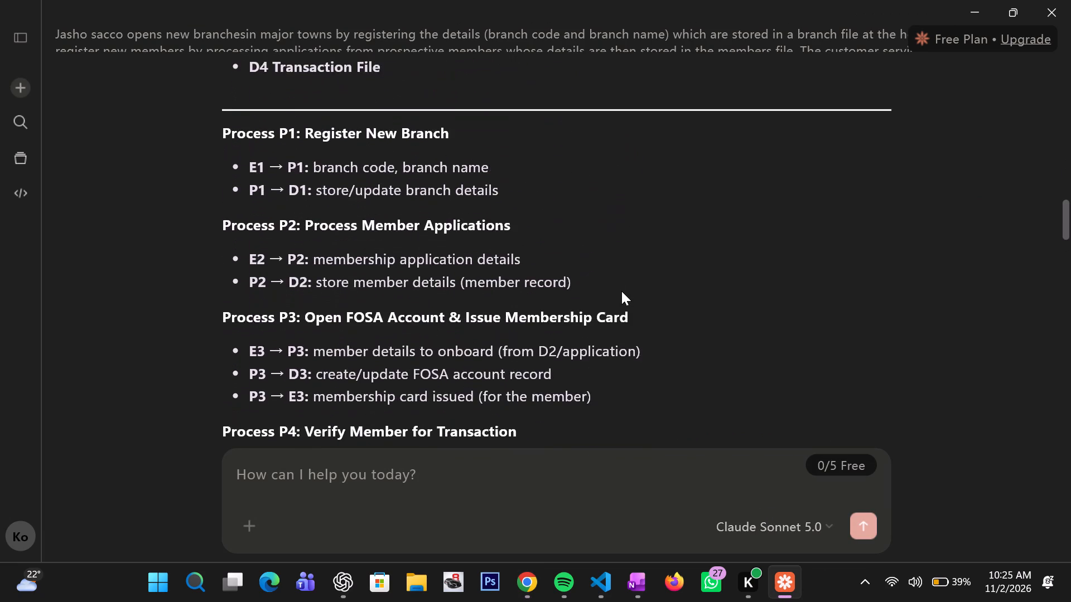
{"action": "scroll", "coordinate": [621, 291], "scroll_direction": "up", "scroll_amount": 4}
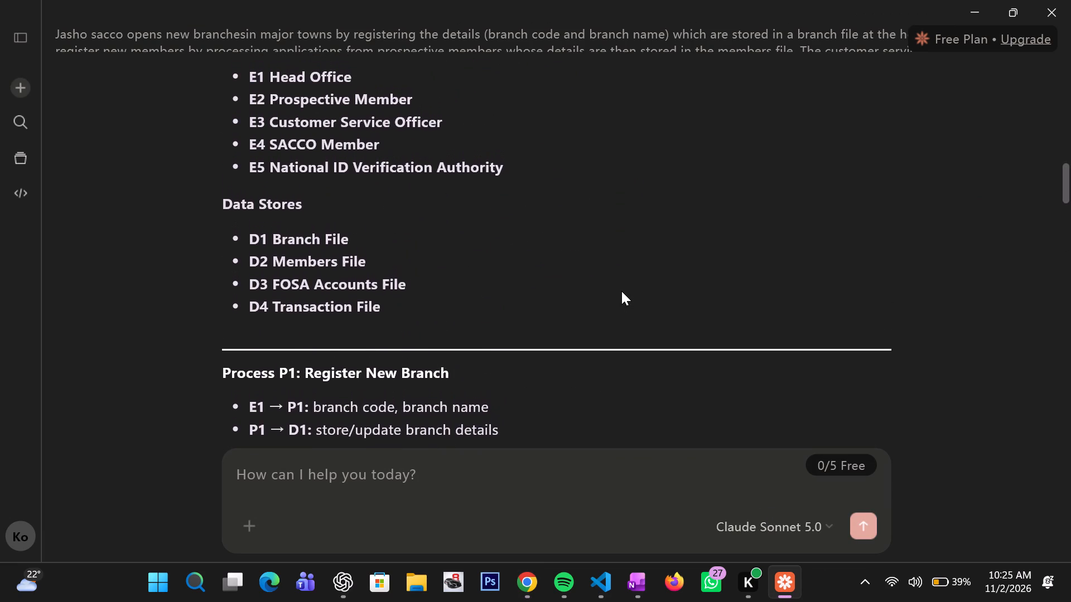
{"action": "scroll", "coordinate": [621, 291], "scroll_direction": "up", "scroll_amount": 4}
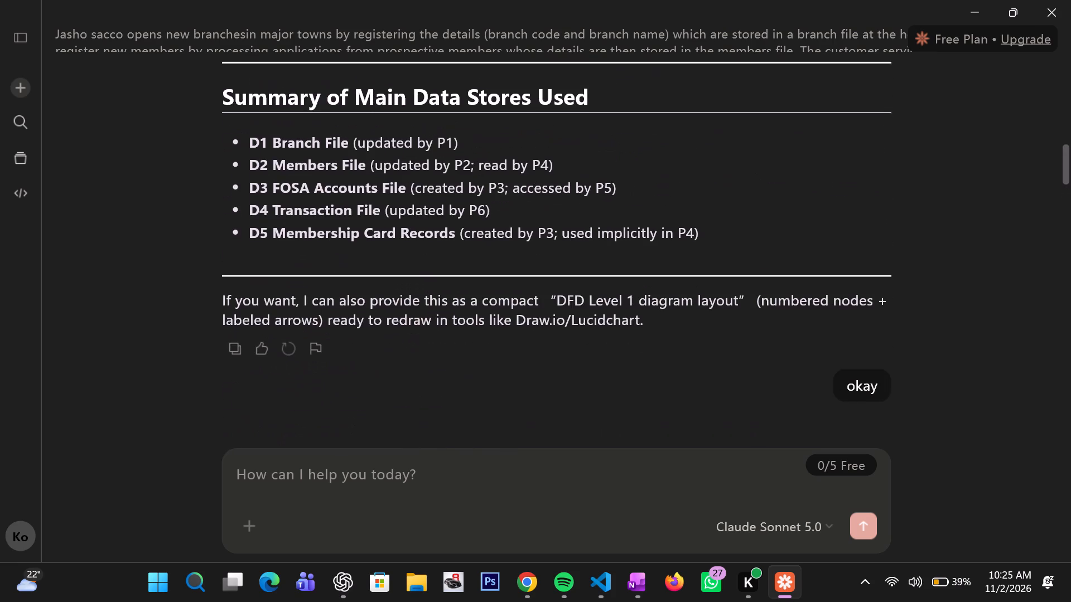
{"action": "scroll", "coordinate": [621, 291], "scroll_direction": "up", "scroll_amount": 1}
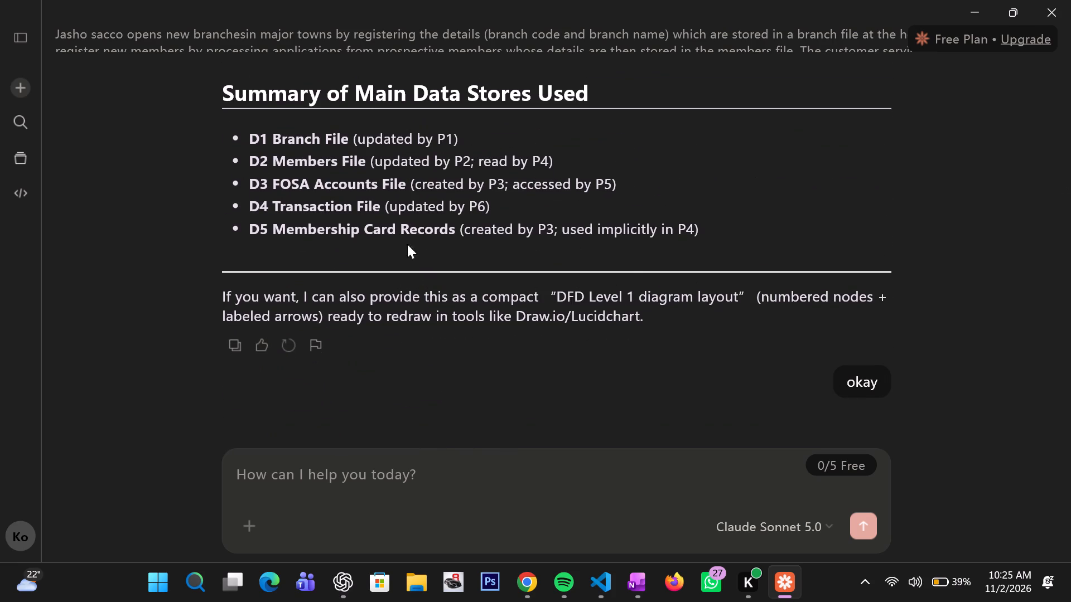
{"action": "scroll", "coordinate": [410, 220], "scroll_direction": "up", "scroll_amount": 3}
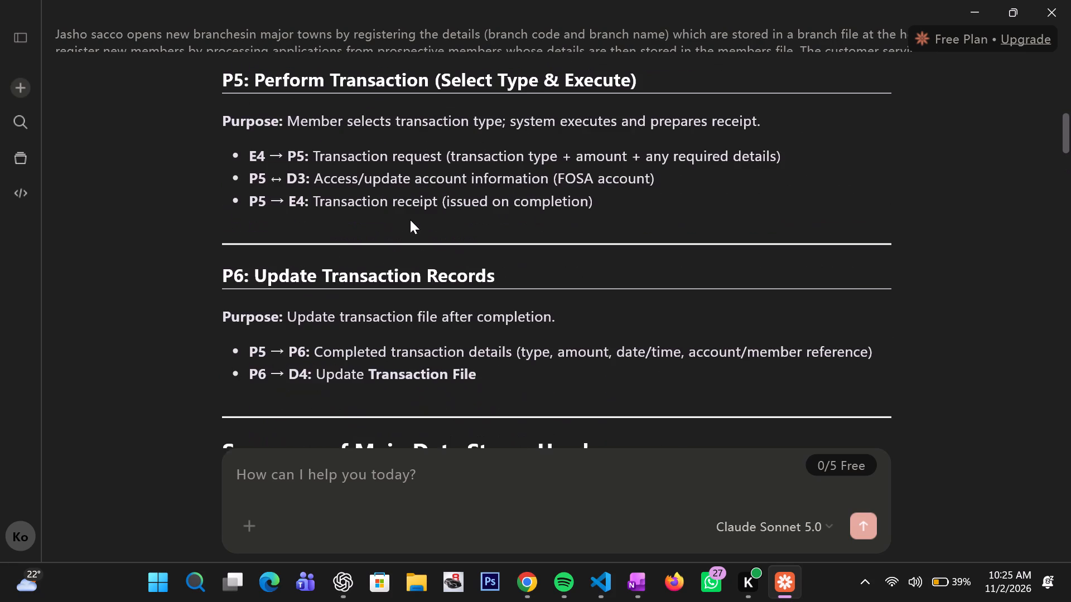
{"action": "scroll", "coordinate": [410, 220], "scroll_direction": "up", "scroll_amount": 3}
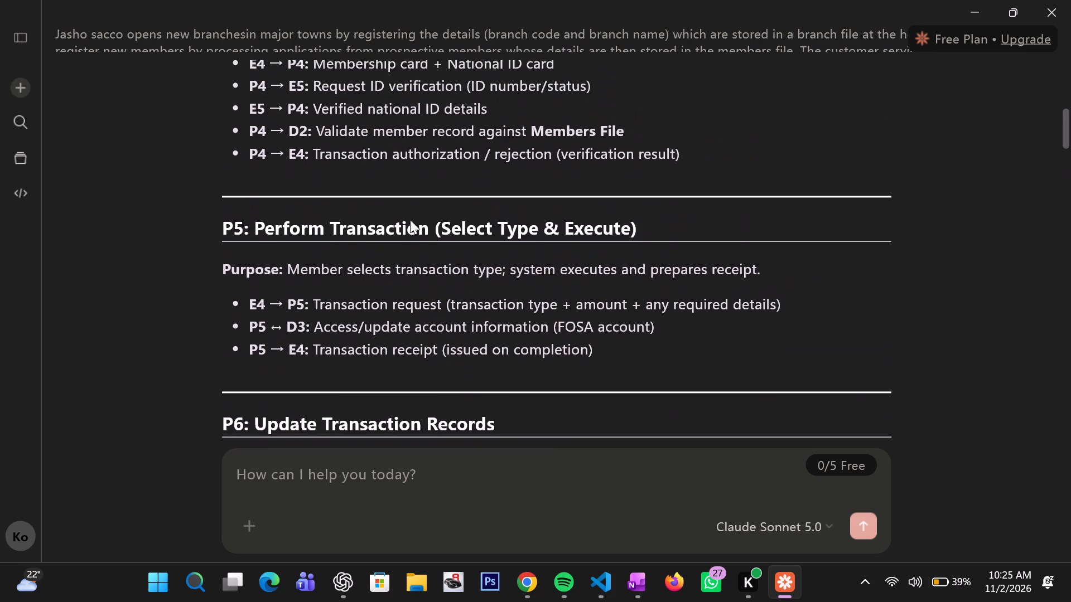
{"action": "scroll", "coordinate": [410, 220], "scroll_direction": "up", "scroll_amount": 3}
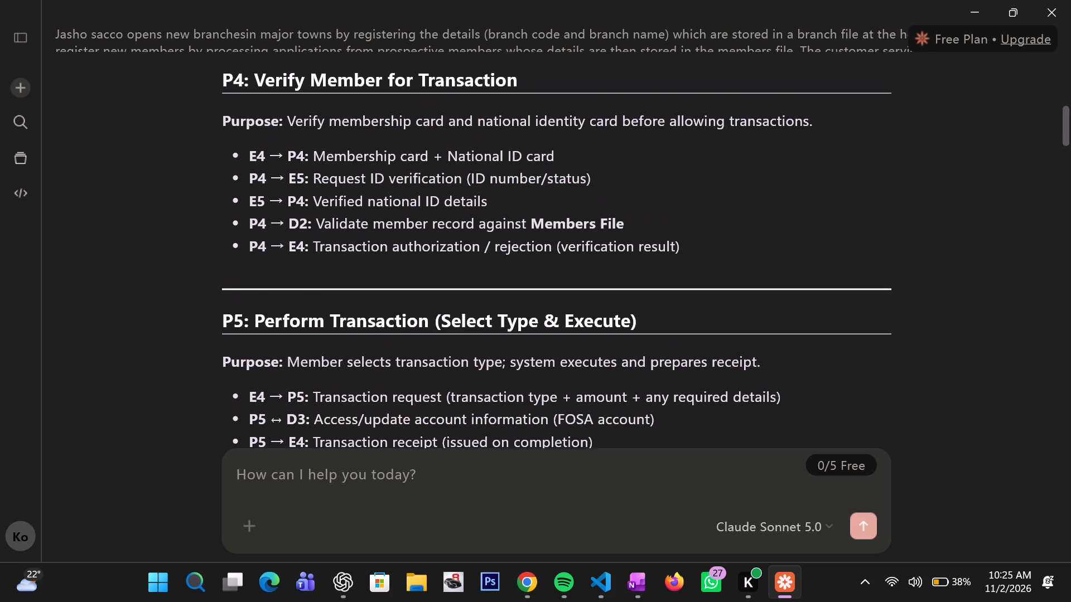
{"action": "scroll", "coordinate": [410, 220], "scroll_direction": "up", "scroll_amount": 2}
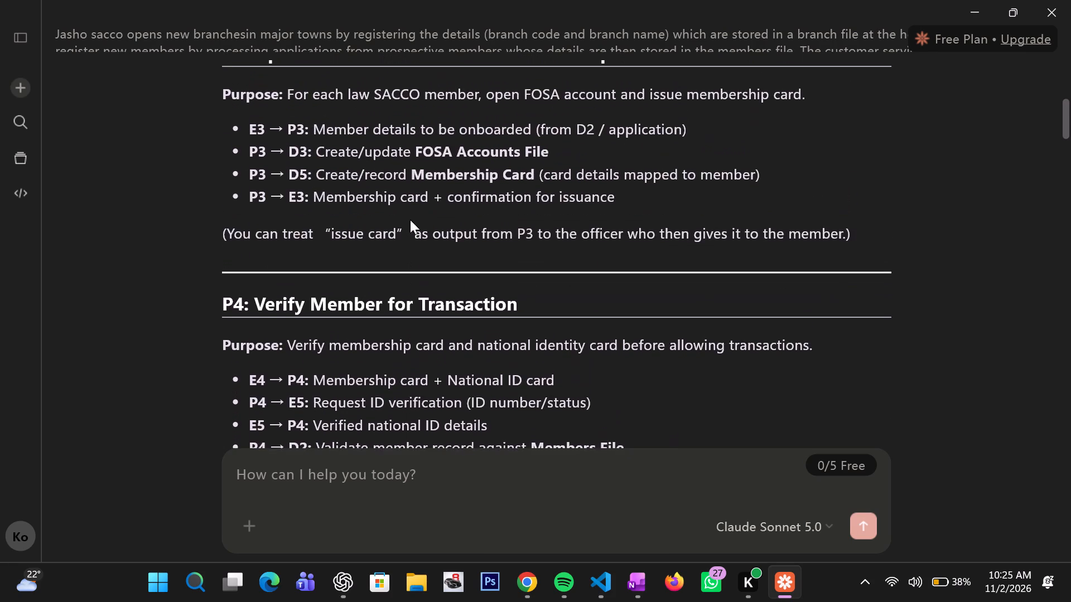
{"action": "scroll", "coordinate": [410, 220], "scroll_direction": "up", "scroll_amount": 2}
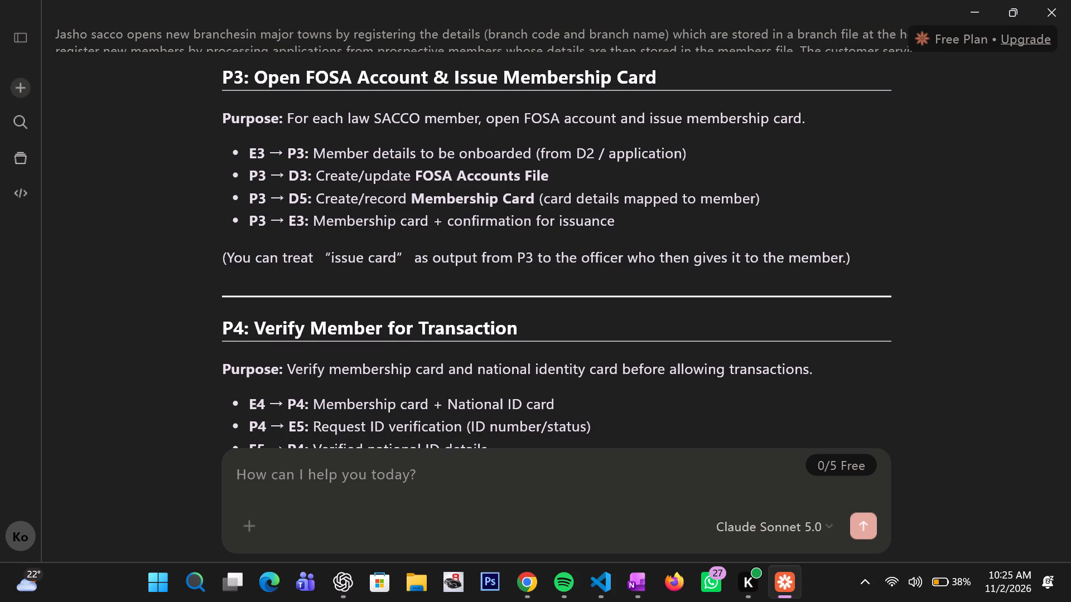
{"action": "scroll", "coordinate": [405, 249], "scroll_direction": "up", "scroll_amount": 3}
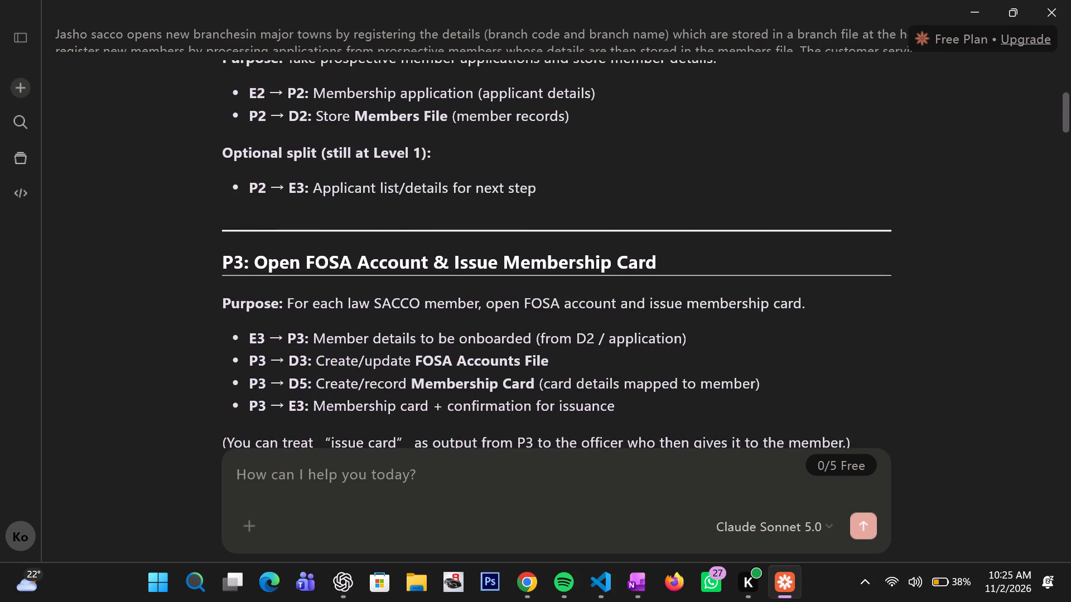
{"action": "scroll", "coordinate": [405, 249], "scroll_direction": "up", "scroll_amount": 4}
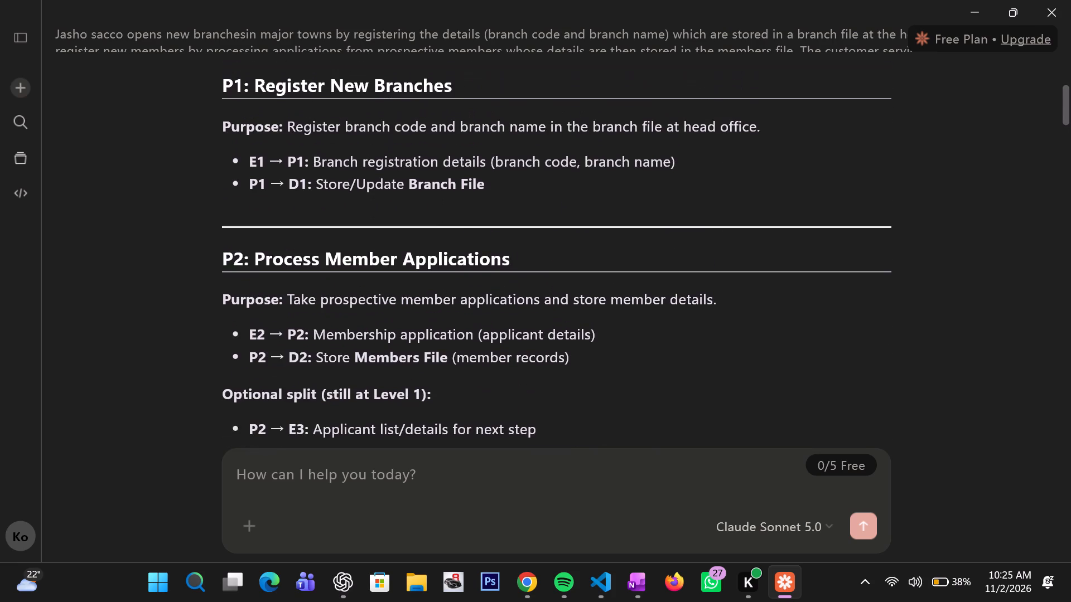
{"action": "scroll", "coordinate": [405, 249], "scroll_direction": "up", "scroll_amount": 2}
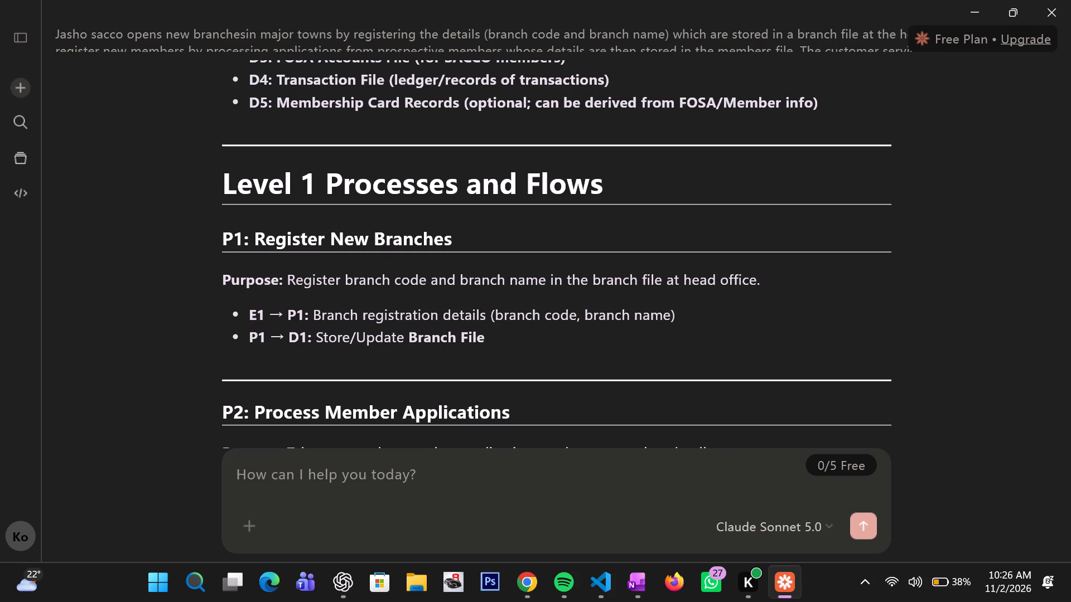
{"action": "left_click", "coordinate": [195, 299]}
Switch to the data flow diagram in Chrome.
{"action": "left_click", "coordinate": [534, 509]}
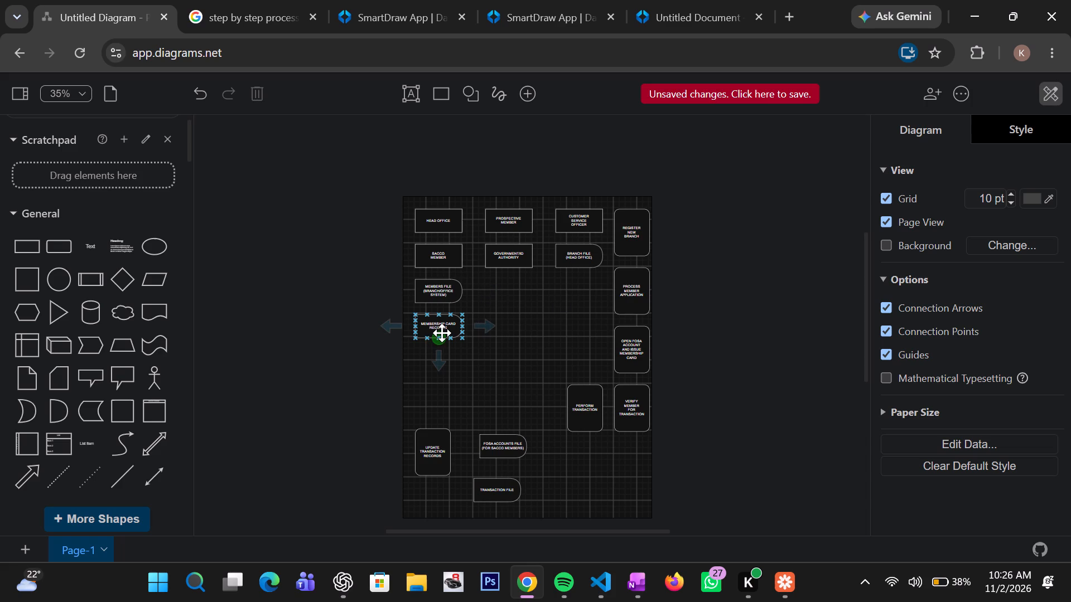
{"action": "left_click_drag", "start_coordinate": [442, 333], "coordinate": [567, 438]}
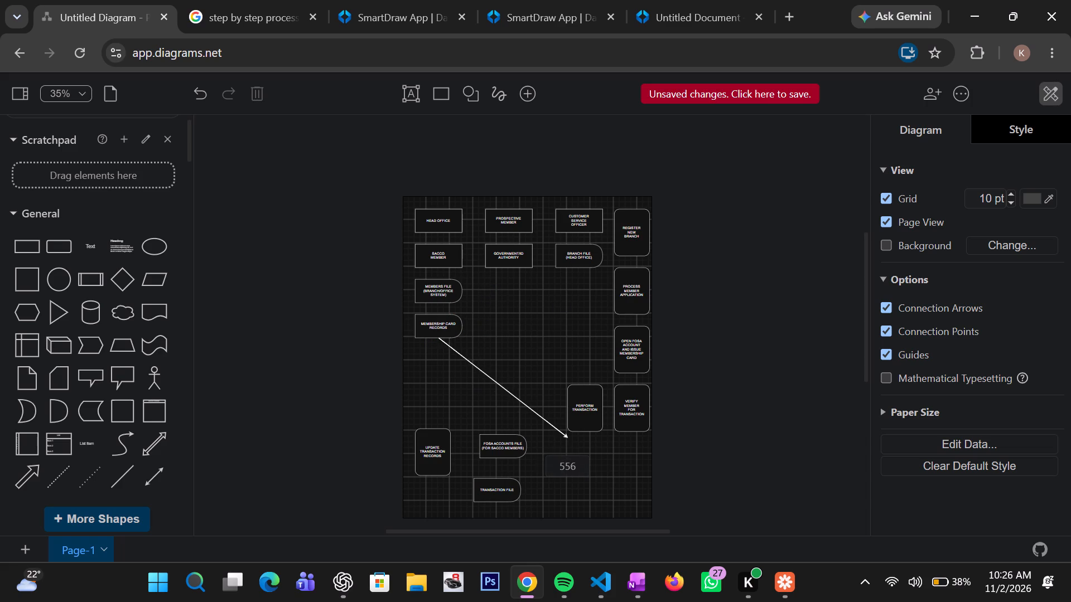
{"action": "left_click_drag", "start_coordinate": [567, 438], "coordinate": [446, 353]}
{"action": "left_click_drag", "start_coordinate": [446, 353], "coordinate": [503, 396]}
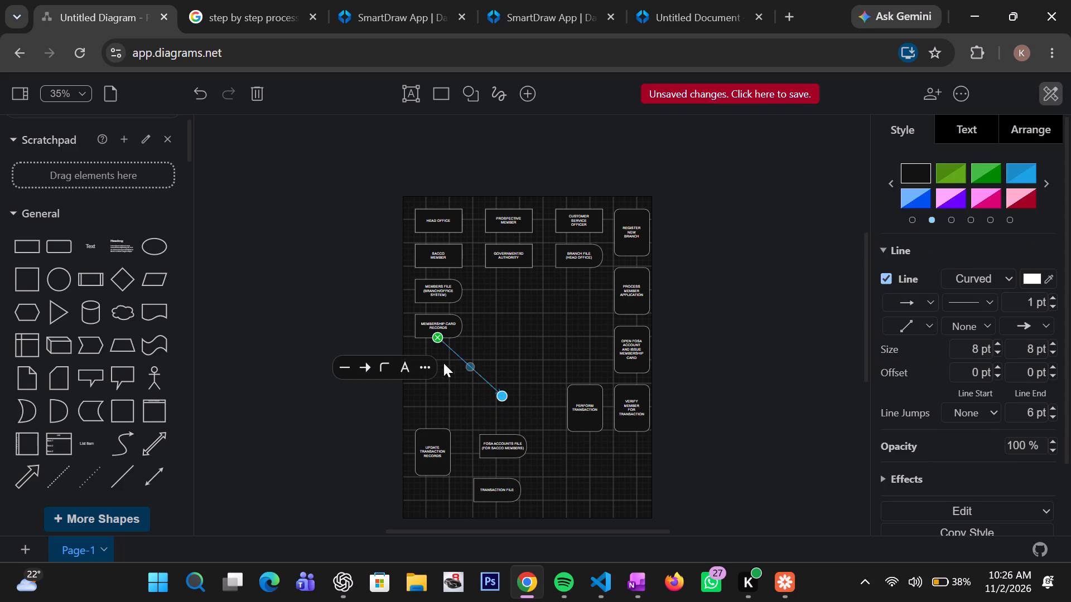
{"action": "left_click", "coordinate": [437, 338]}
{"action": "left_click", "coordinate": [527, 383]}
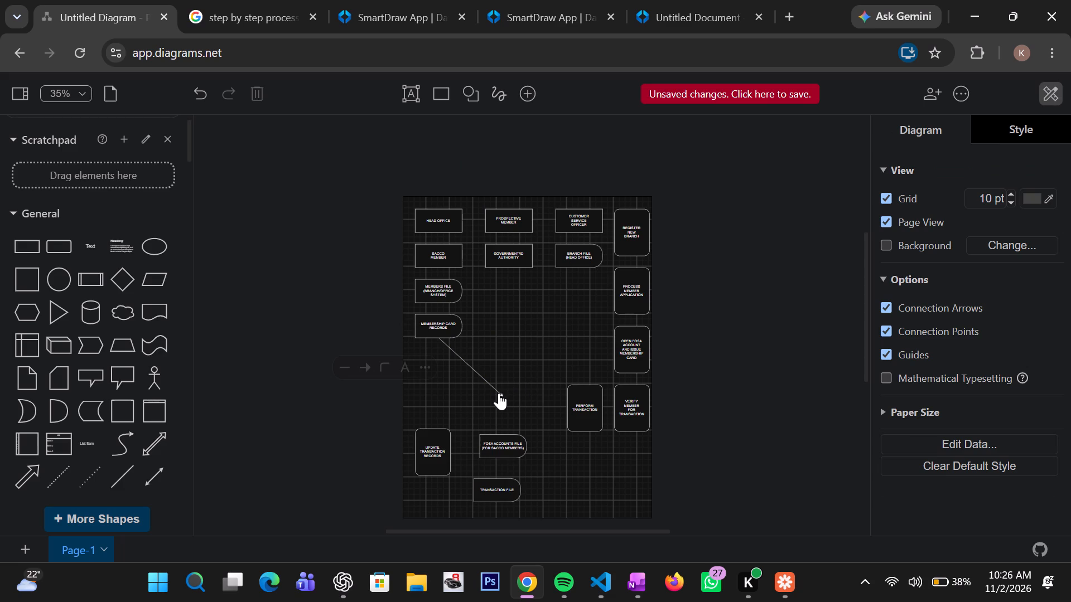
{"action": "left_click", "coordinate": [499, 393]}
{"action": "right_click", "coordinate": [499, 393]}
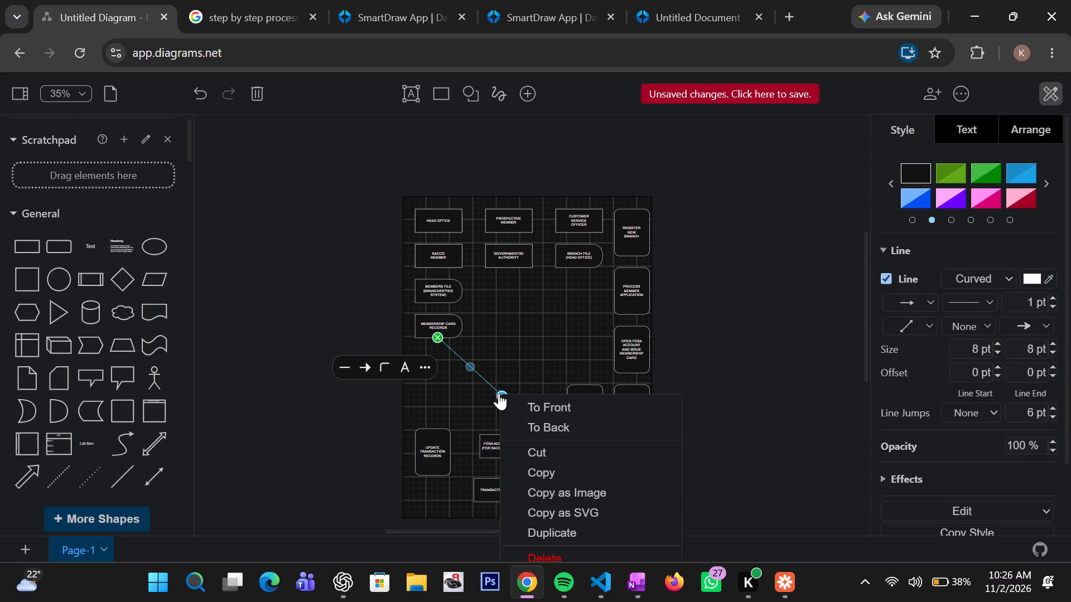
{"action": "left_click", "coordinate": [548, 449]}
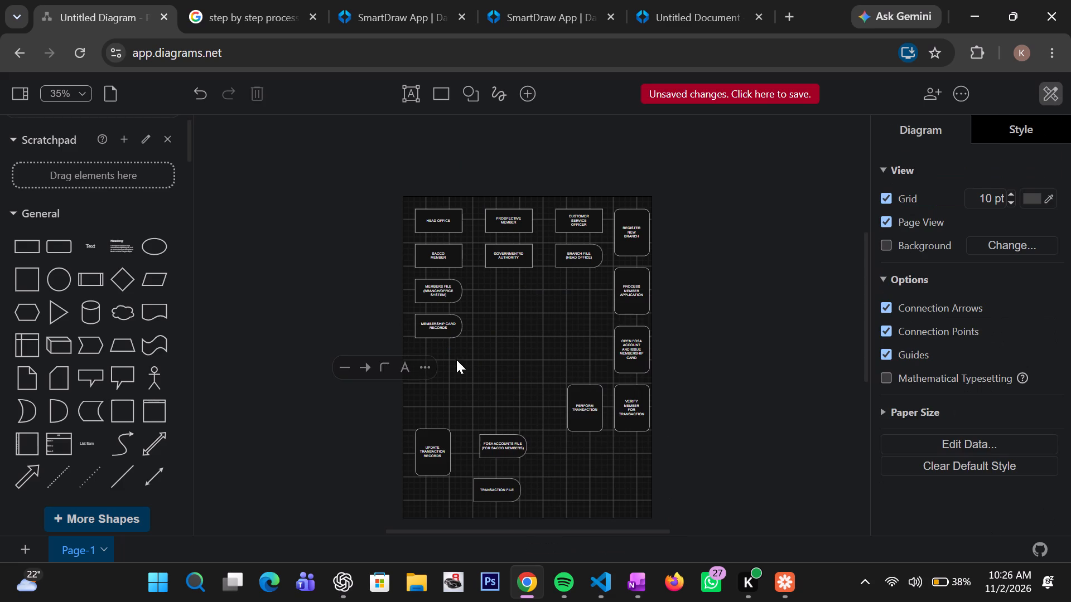
Move the MEMBERSHIP CARD RECORDS data store to about 470, 940, to the right of the TRANSACTION FILE data store.
{"action": "left_click_drag", "start_coordinate": [438, 327], "coordinate": [448, 333]}
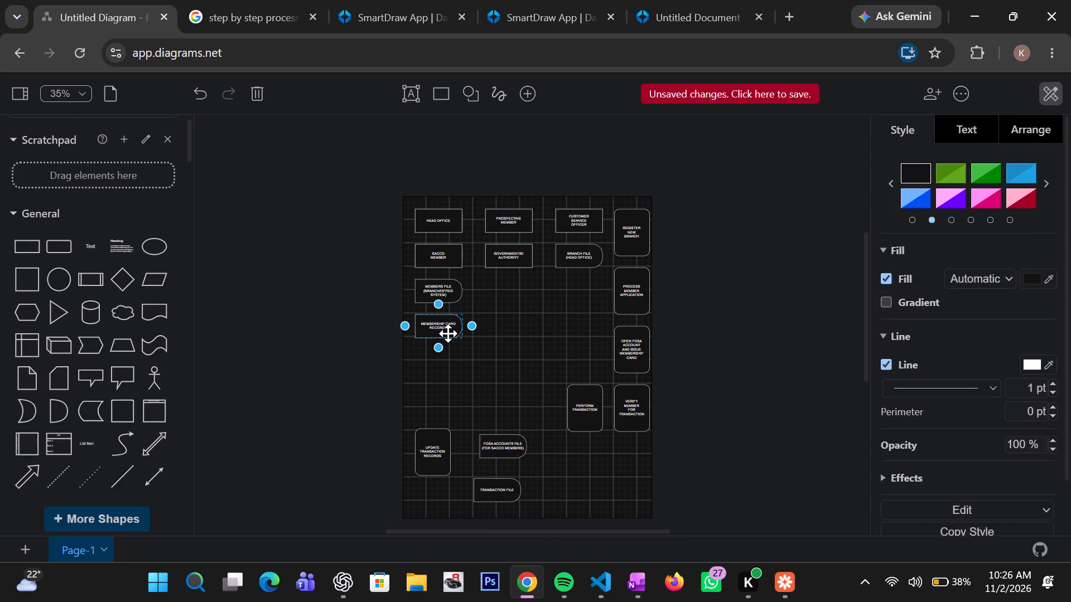
{"action": "left_click_drag", "start_coordinate": [448, 333], "coordinate": [564, 486]}
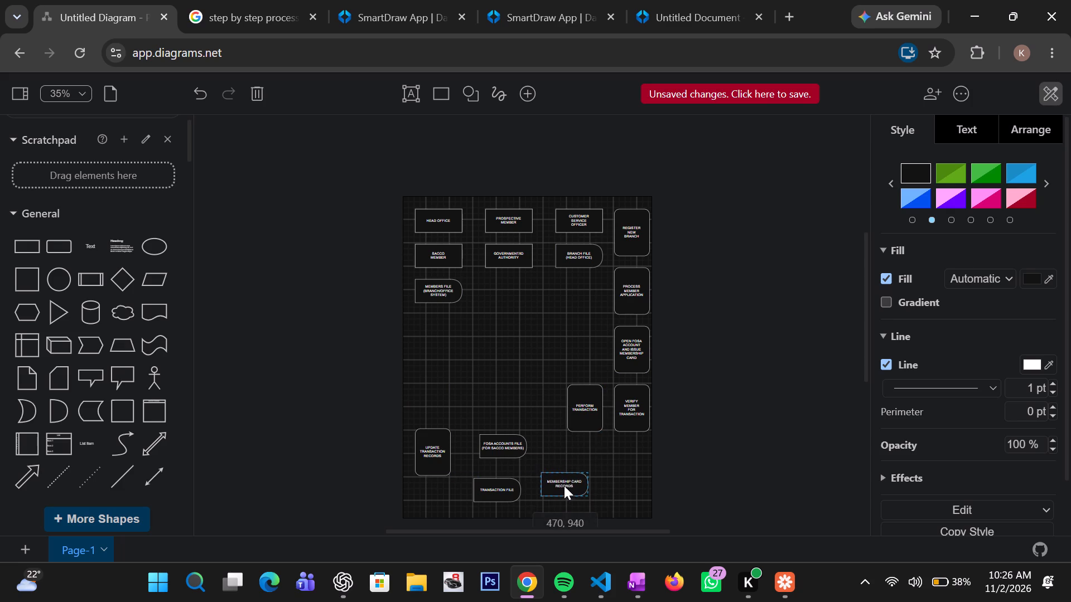
{"action": "left_click_drag", "start_coordinate": [564, 486], "coordinate": [567, 488]}
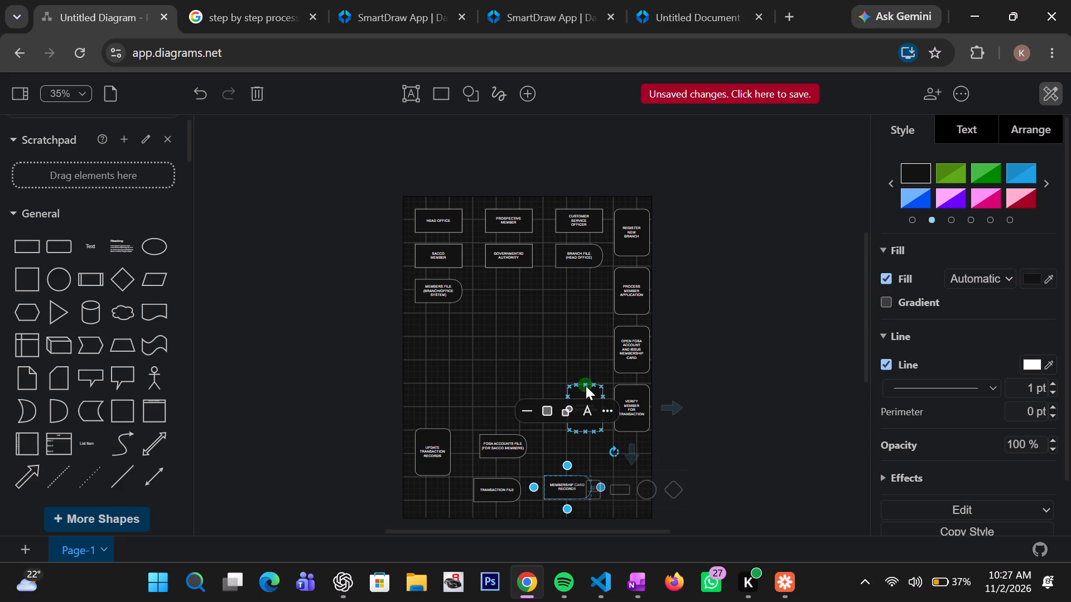
Move the PERFORM TRANSACTION process directly above UPDATE TRANSACTION RECORDS, aligned with the page's left column.
{"action": "left_click_drag", "start_coordinate": [586, 390], "coordinate": [577, 387]}
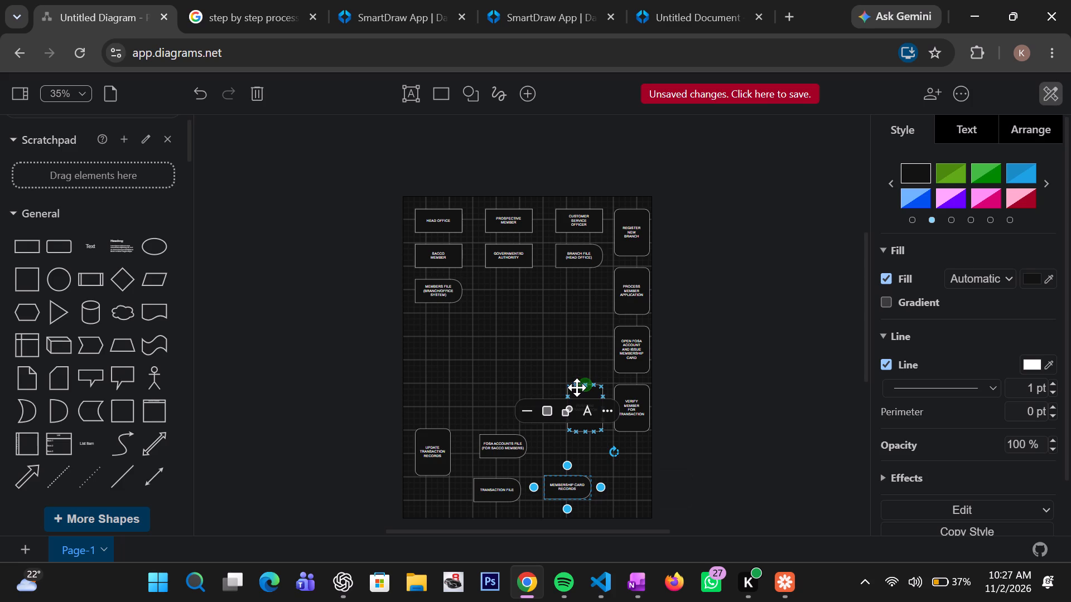
{"action": "left_click_drag", "start_coordinate": [577, 387], "coordinate": [578, 387]}
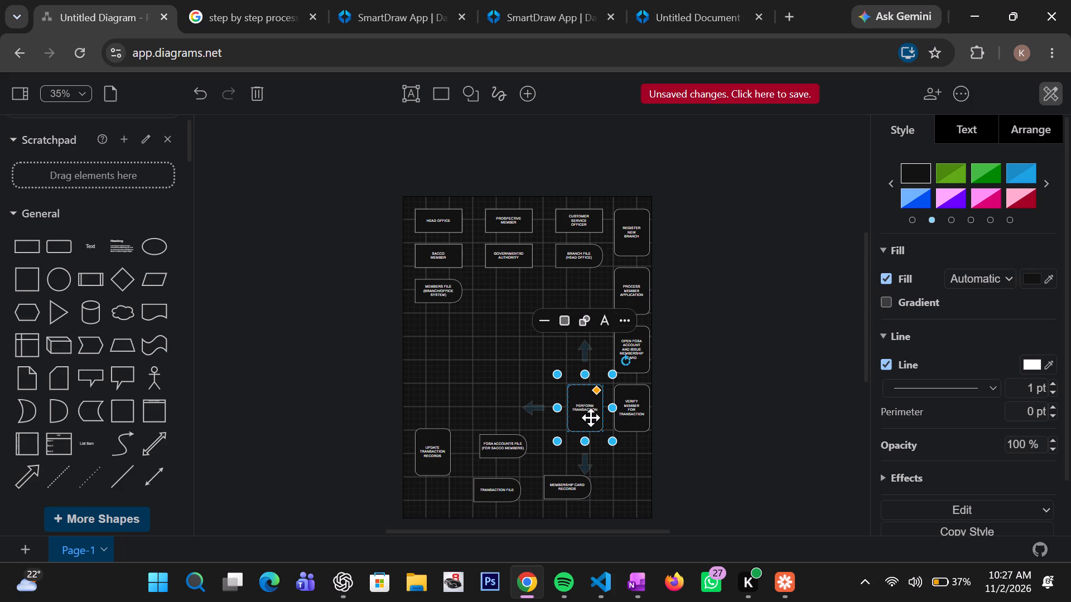
{"action": "left_click_drag", "start_coordinate": [591, 417], "coordinate": [456, 390]}
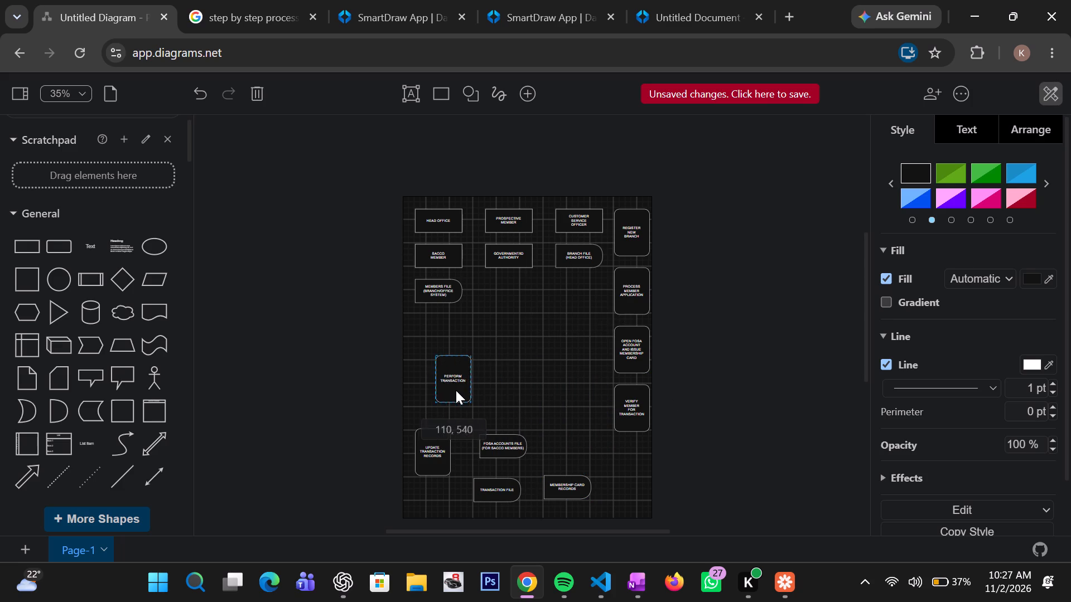
{"action": "left_click_drag", "start_coordinate": [456, 390], "coordinate": [438, 394]}
{"action": "left_click", "coordinate": [542, 390]}
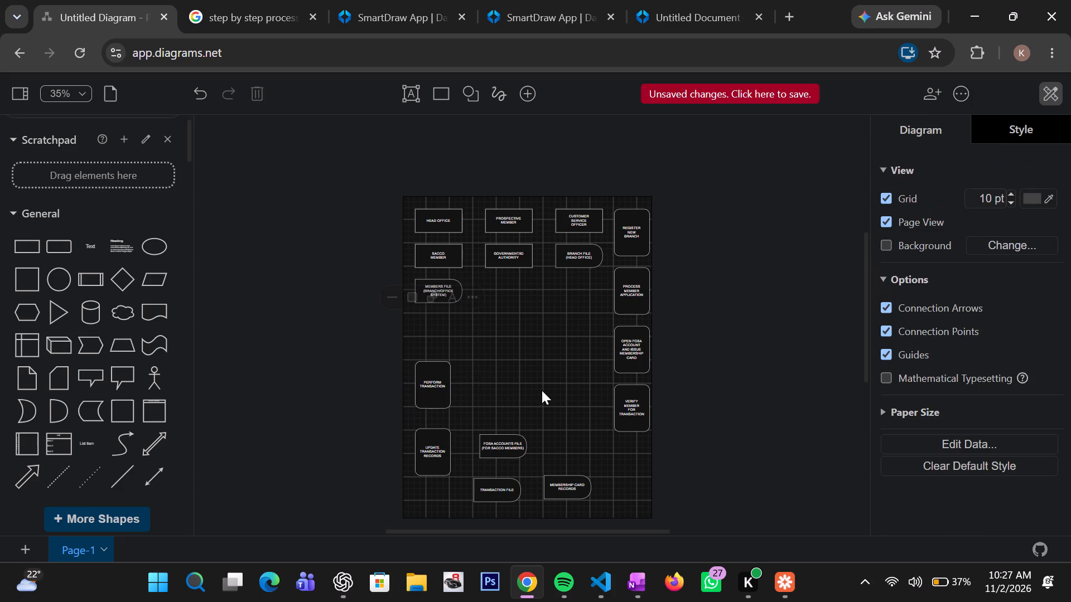
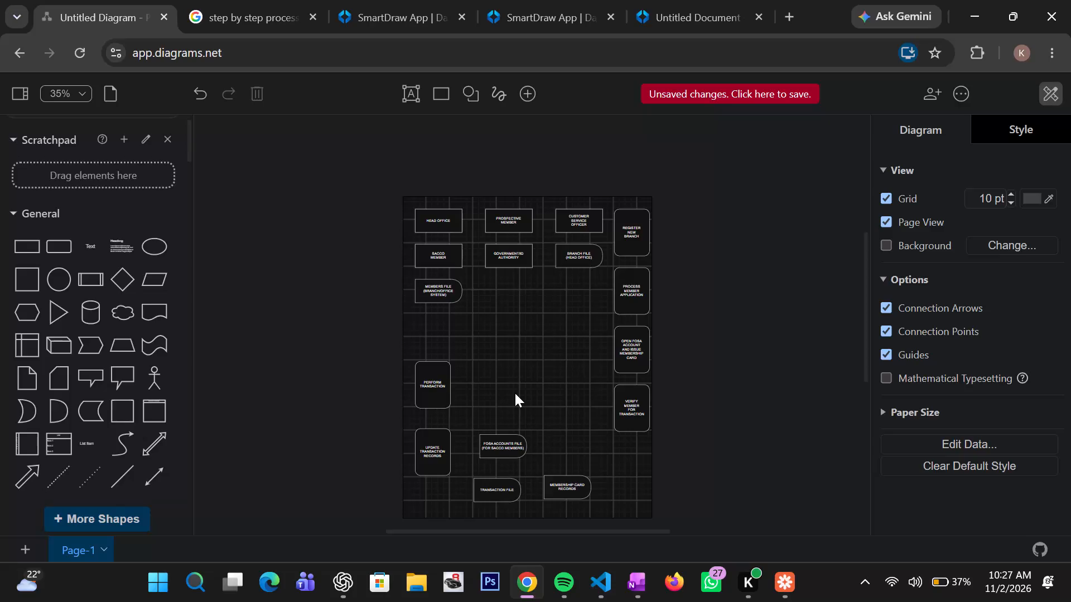
Hide the drawing grid on the diagram page.
{"action": "left_click", "coordinate": [885, 199]}
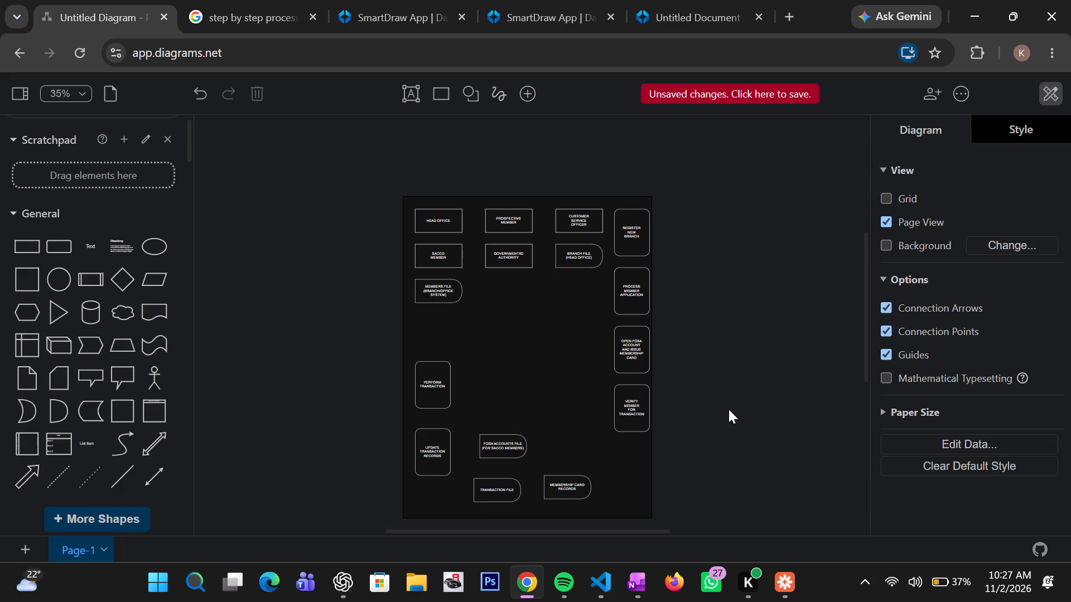
Move the VERIFY MEMBER FOR TRANSACTION process to the right of PERFORM TRANSACTION, aligned in the same row.
{"action": "left_click_drag", "start_coordinate": [635, 423], "coordinate": [494, 398]}
{"action": "left_click", "coordinate": [638, 416]}
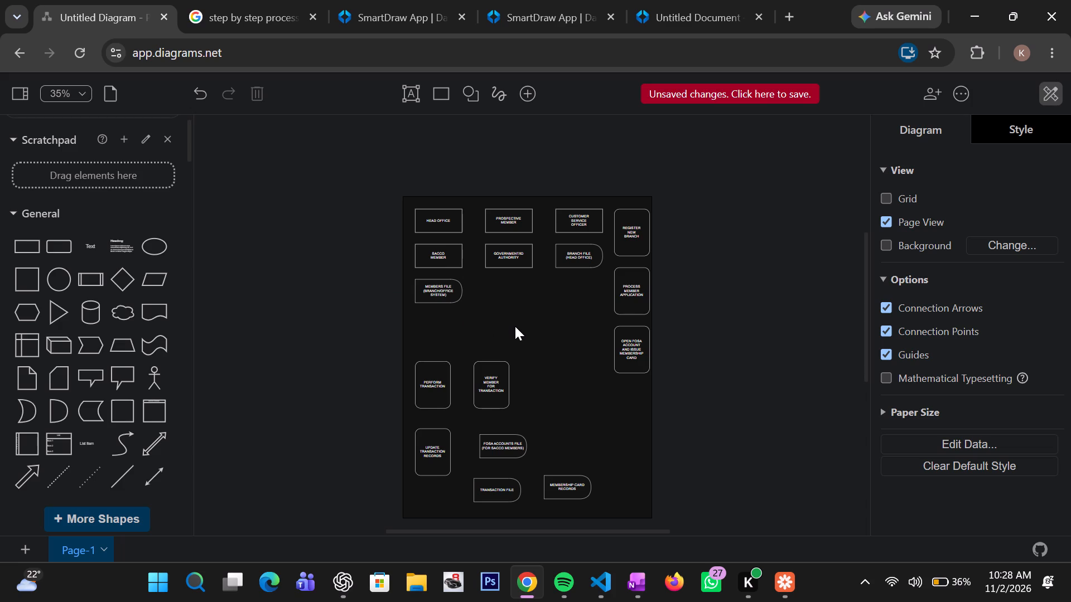
Move the MEMBERS FILE data store to about 480, 810, beside the FOSA ACCOUNTS FILE and directly above MEMBERSHIP CARD RECORDS.
{"action": "left_click_drag", "start_coordinate": [446, 293], "coordinate": [590, 400]}
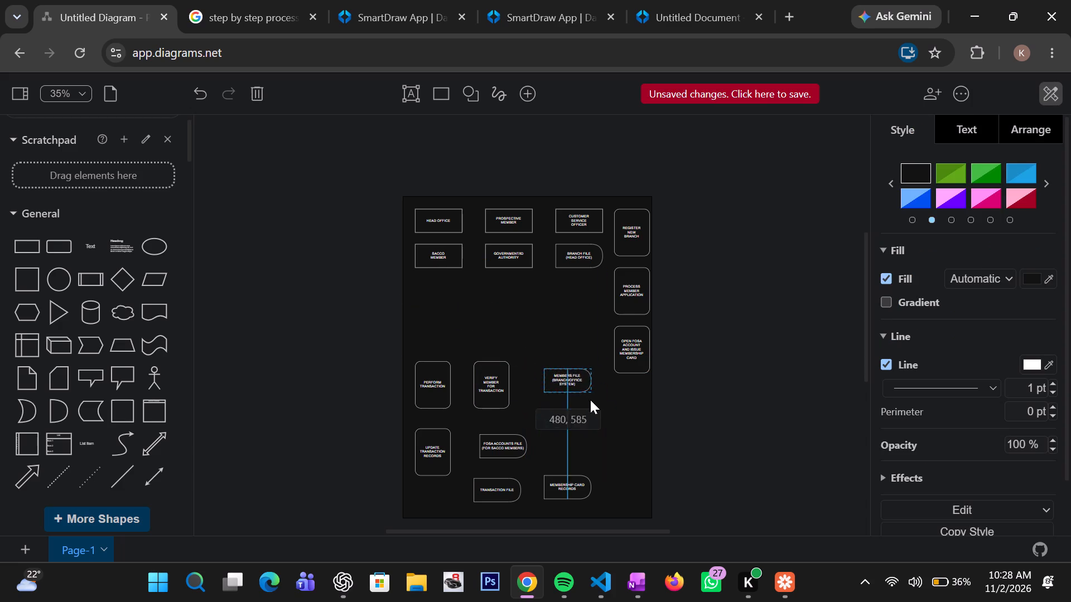
{"action": "left_click_drag", "start_coordinate": [590, 400], "coordinate": [598, 448]}
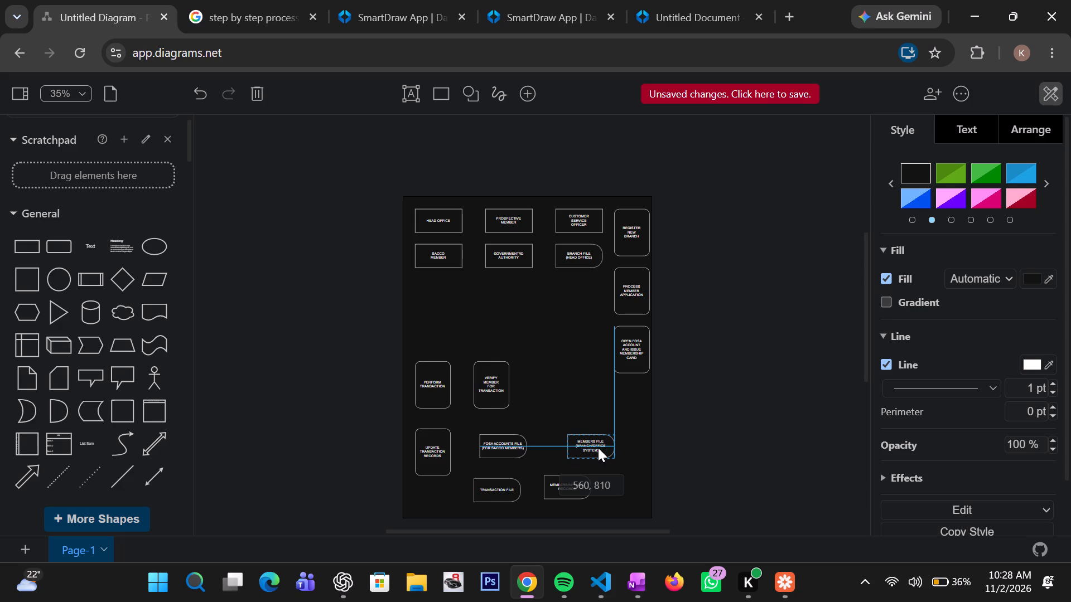
{"action": "left_click_drag", "start_coordinate": [598, 448], "coordinate": [591, 447]}
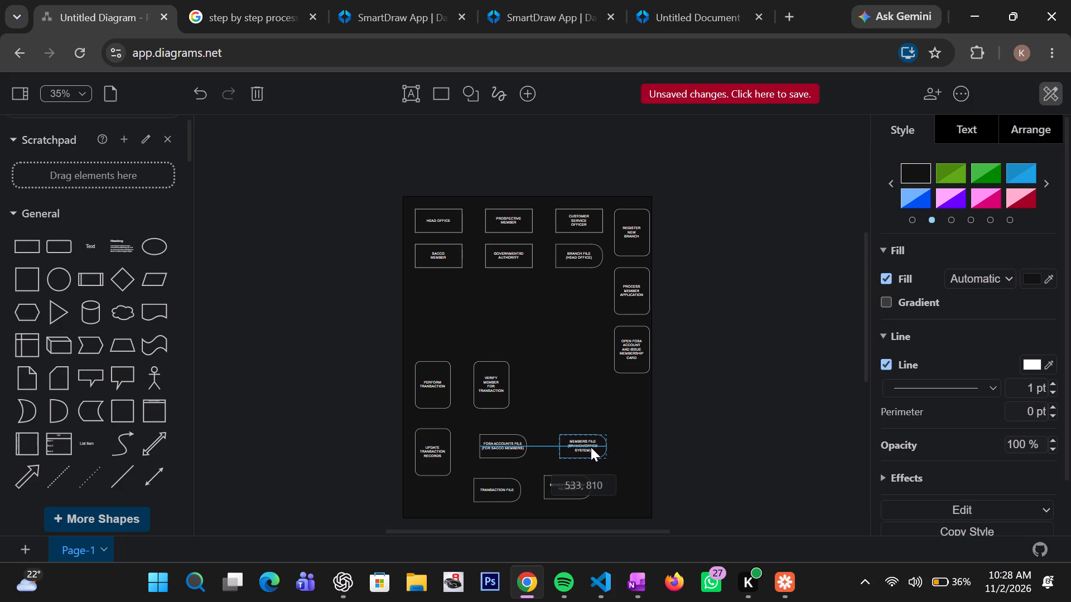
{"action": "left_click_drag", "start_coordinate": [591, 447], "coordinate": [591, 447]}
{"action": "left_click", "coordinate": [658, 495]}
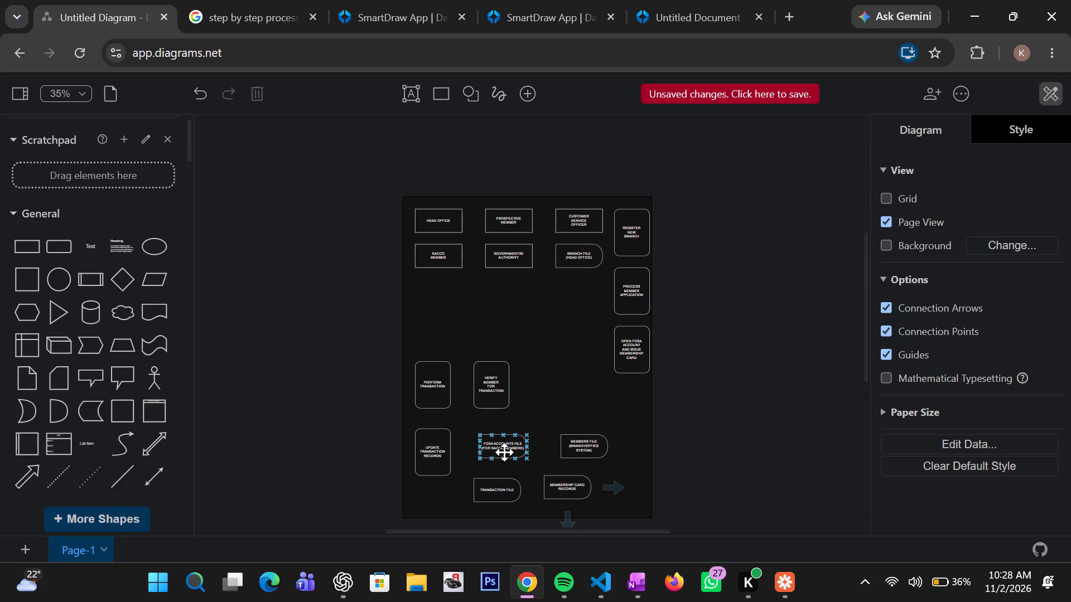
{"action": "left_click_drag", "start_coordinate": [573, 450], "coordinate": [558, 450]}
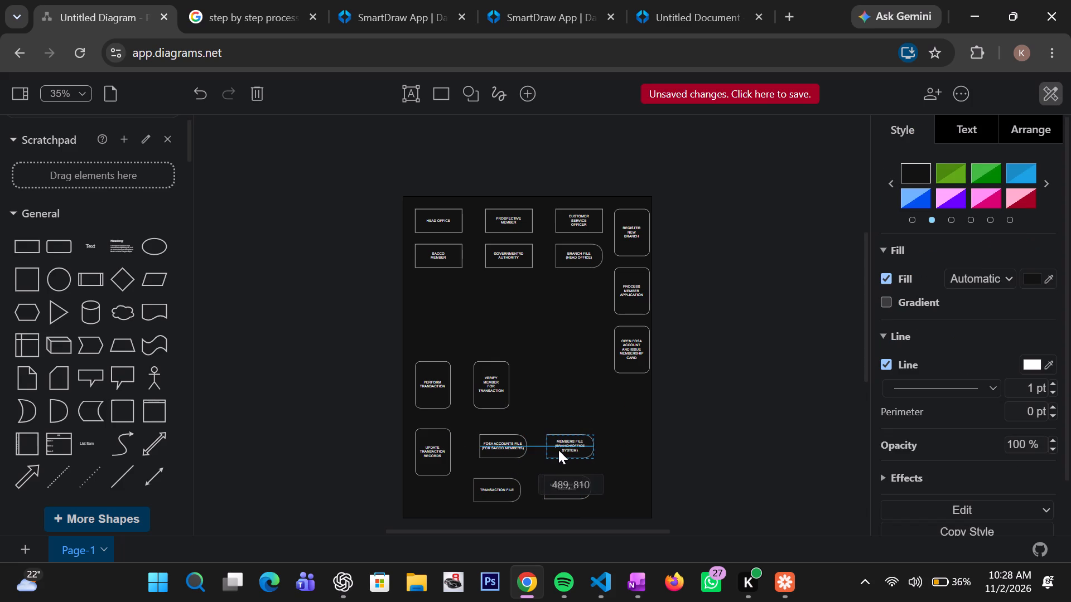
{"action": "left_click_drag", "start_coordinate": [558, 450], "coordinate": [558, 450]}
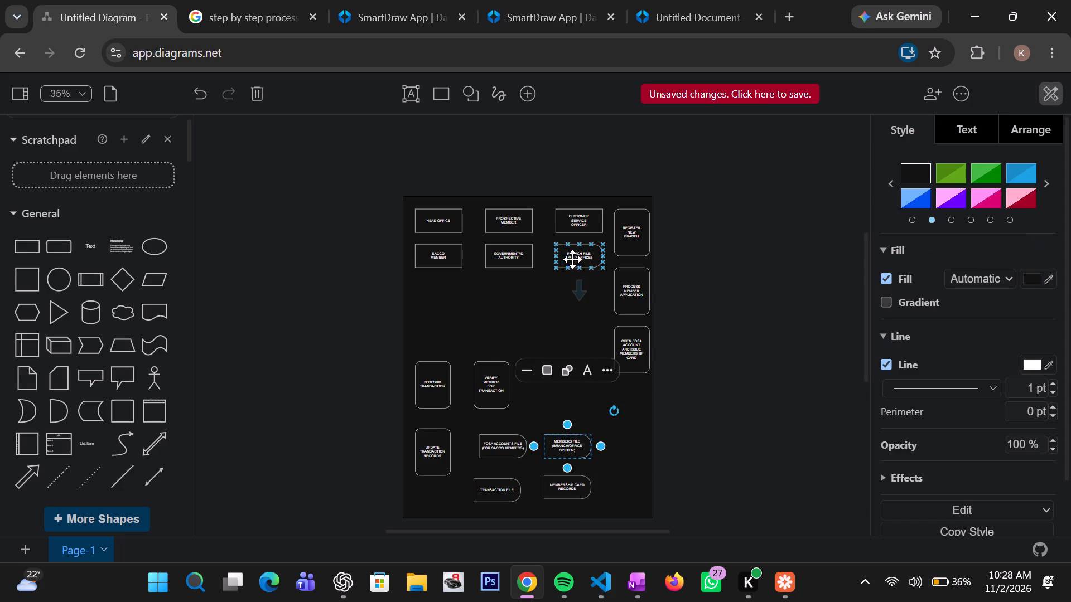
Move the BRANCH FILE (HEAD OFFICE) data store to about 674, 810, in line to the right of MEMBERS FILE.
{"action": "left_click_drag", "start_coordinate": [572, 259], "coordinate": [617, 444]}
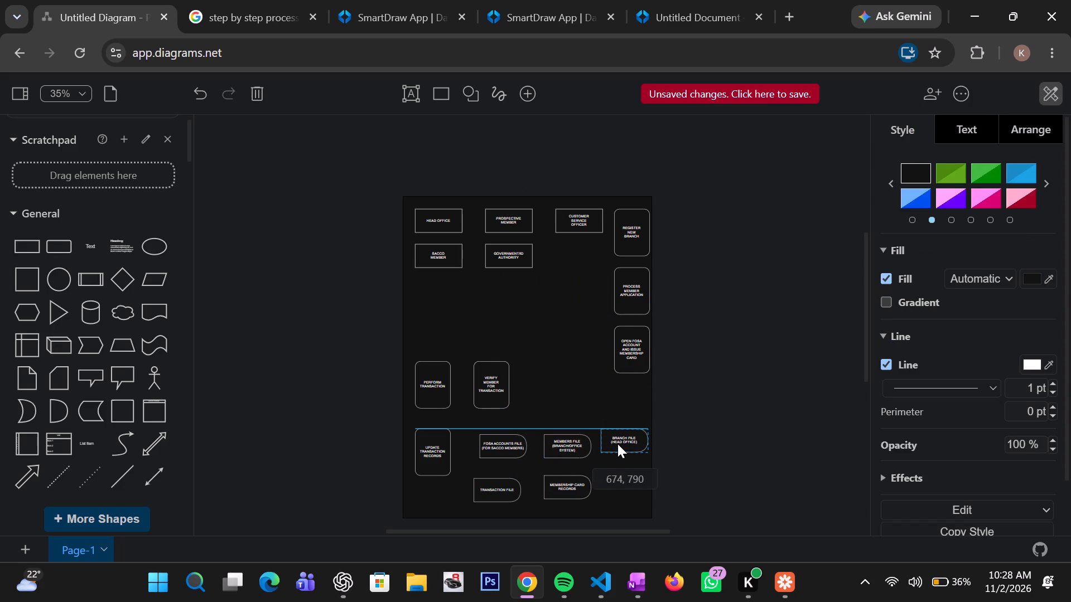
{"action": "left_click_drag", "start_coordinate": [617, 444], "coordinate": [617, 450]}
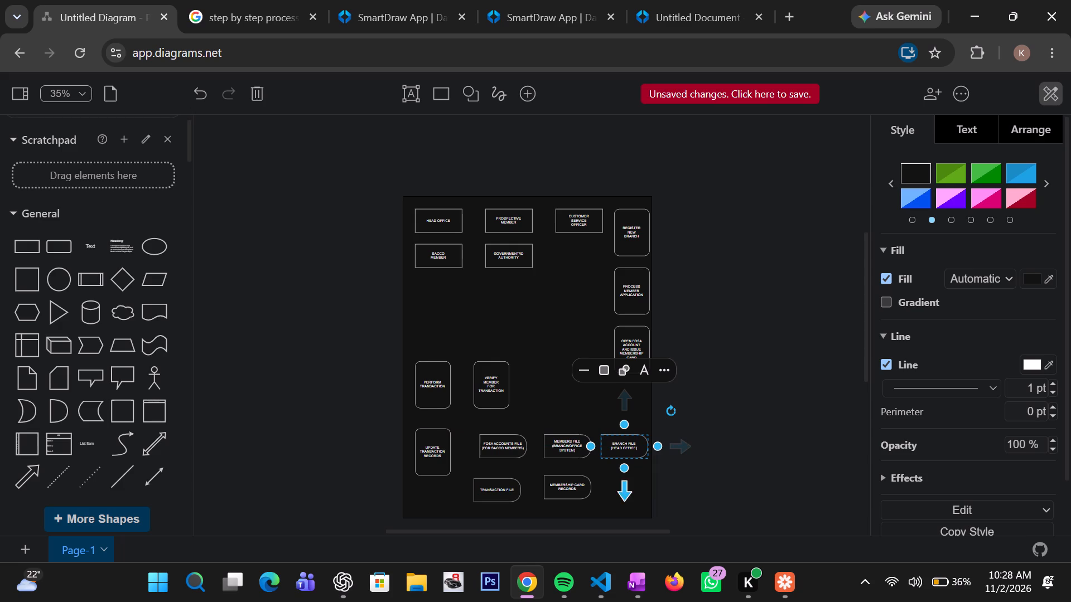
{"action": "left_click", "coordinate": [604, 505]}
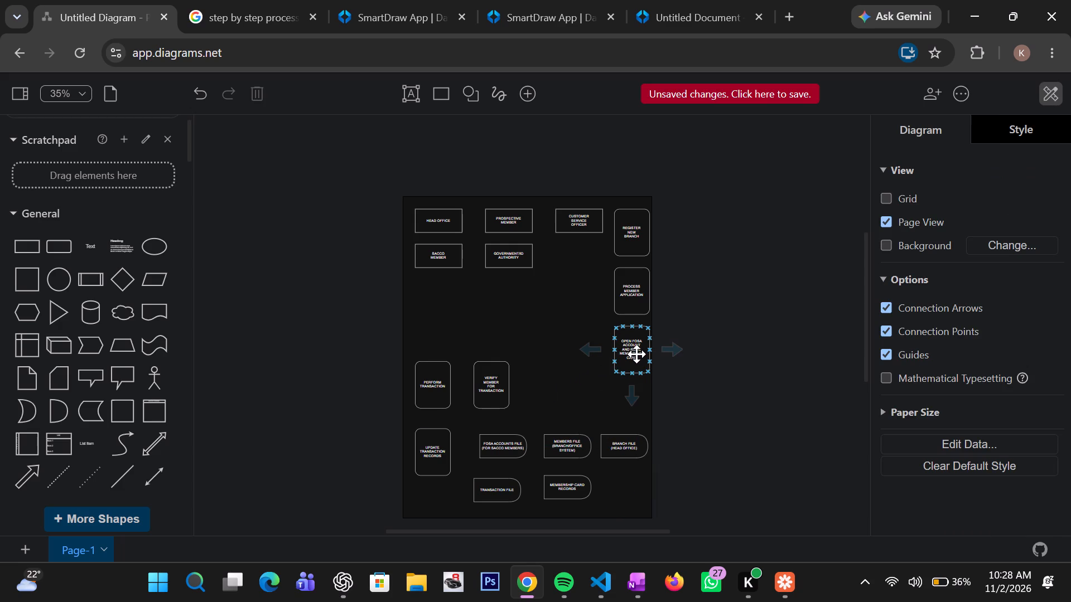
Move OPEN FOSA ACCOUNT AND ISSUE MEMBERSHIP CARD, PROCESS MEMBER APPLICATION and REGISTER NEW BRANCH into the row after VERIFY MEMBER FOR TRANSACTION, in that order.
{"action": "left_click_drag", "start_coordinate": [636, 354], "coordinate": [552, 391]}
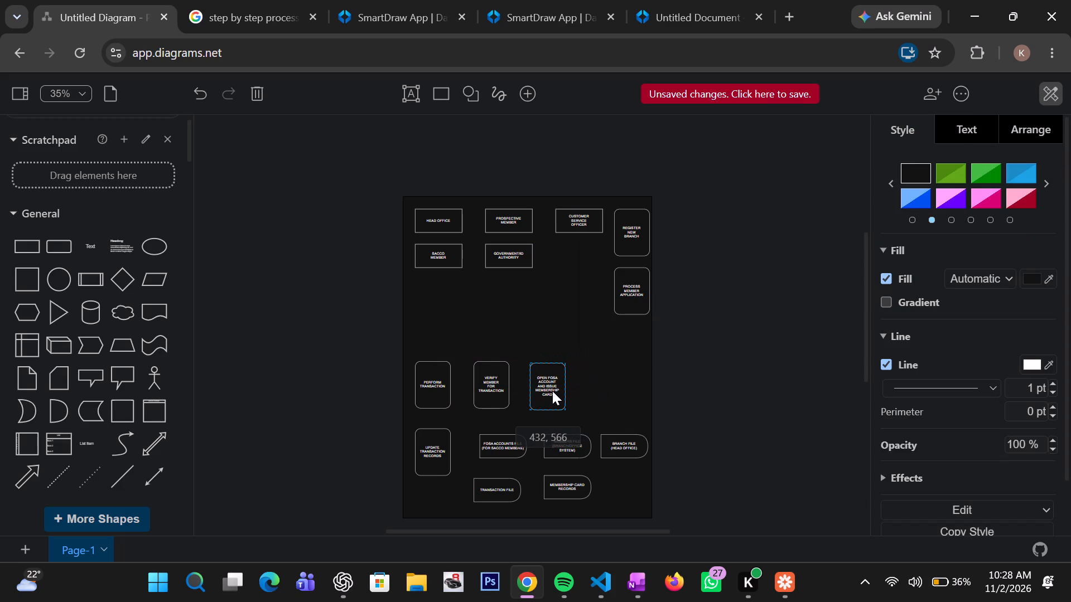
{"action": "left_click_drag", "start_coordinate": [552, 391], "coordinate": [554, 389]}
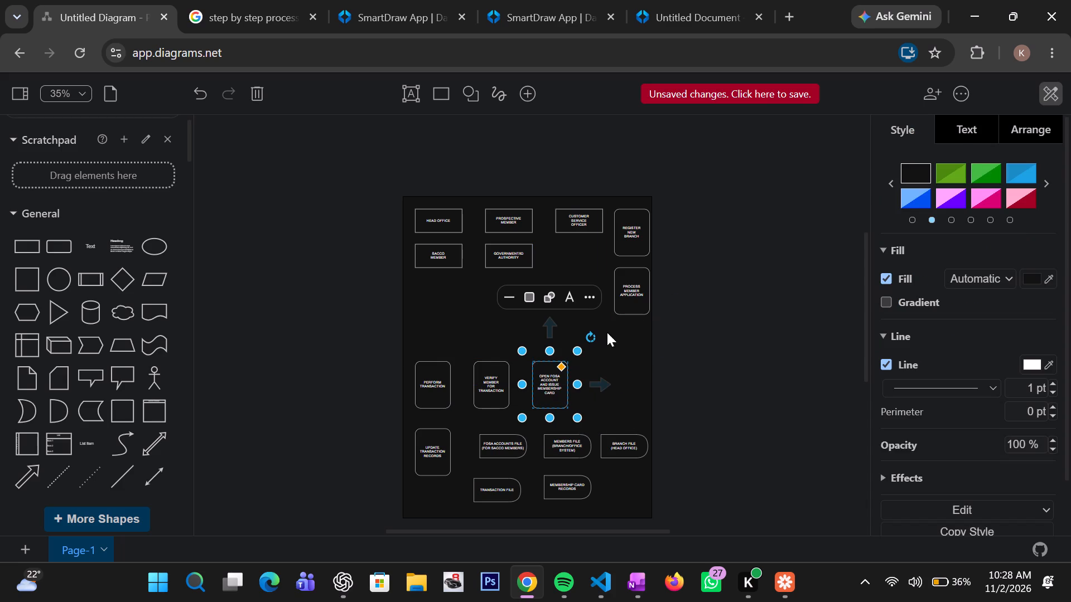
{"action": "left_click_drag", "start_coordinate": [629, 300], "coordinate": [596, 395]}
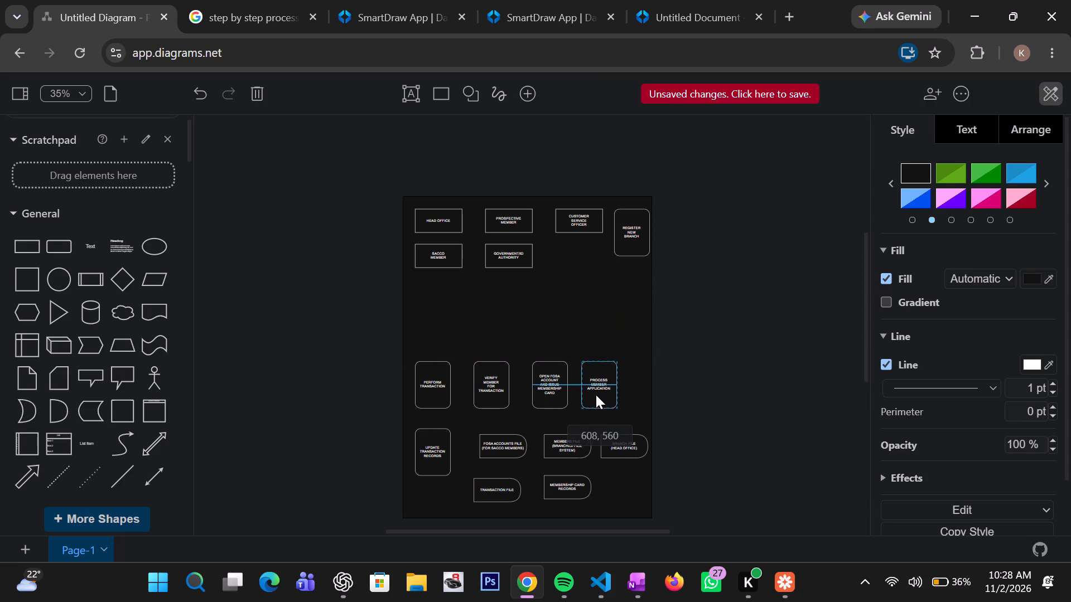
{"action": "left_click_drag", "start_coordinate": [596, 395], "coordinate": [595, 395]}
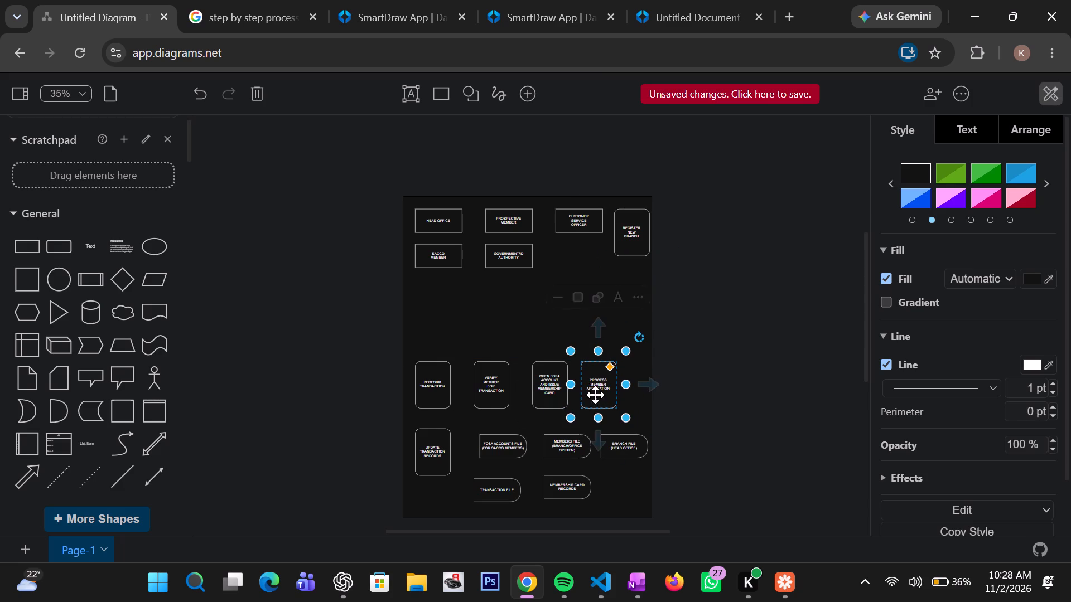
{"action": "left_click_drag", "start_coordinate": [634, 234], "coordinate": [643, 368]}
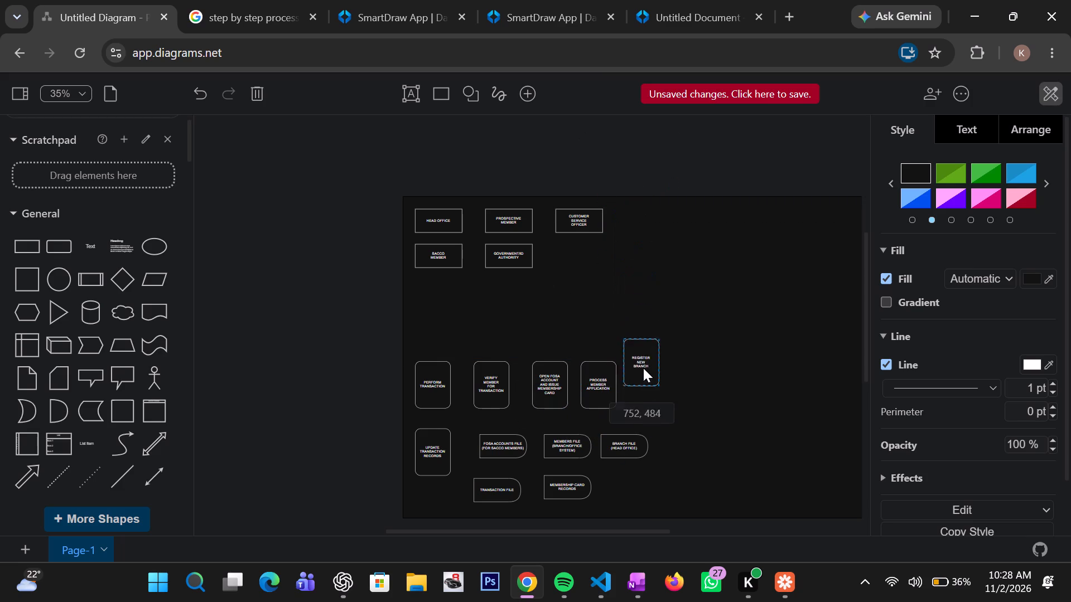
{"action": "left_click_drag", "start_coordinate": [643, 368], "coordinate": [643, 390]}
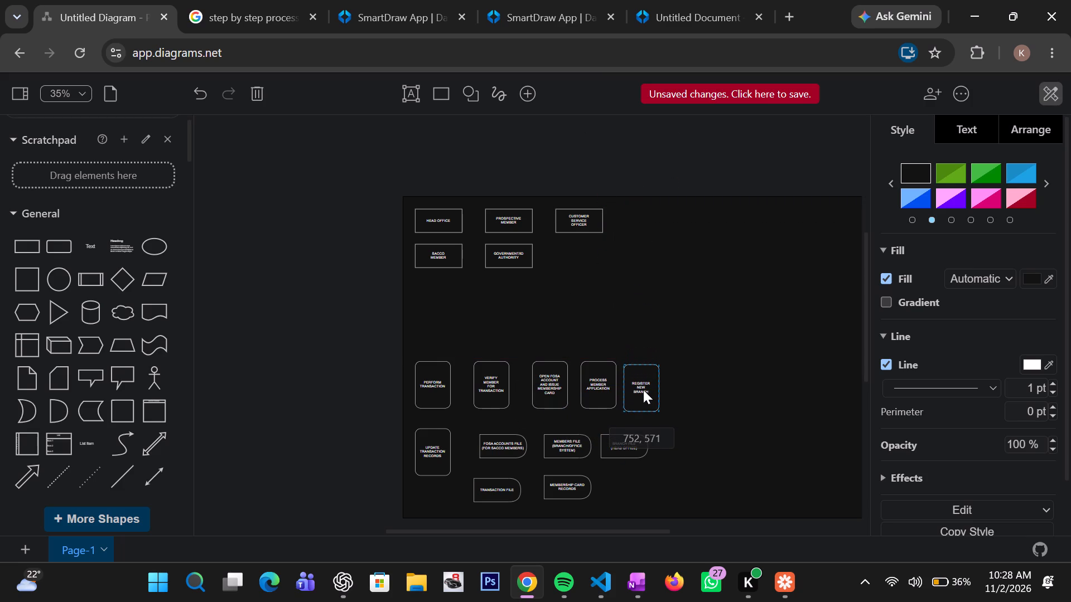
{"action": "left_click_drag", "start_coordinate": [643, 390], "coordinate": [647, 389]}
Shift the last three processes in the row closer to VERIFY MEMBER FOR TRANSACTION so REGISTER NEW BRANCH fits inside the page edge.
{"action": "left_click_drag", "start_coordinate": [547, 387], "coordinate": [533, 389]}
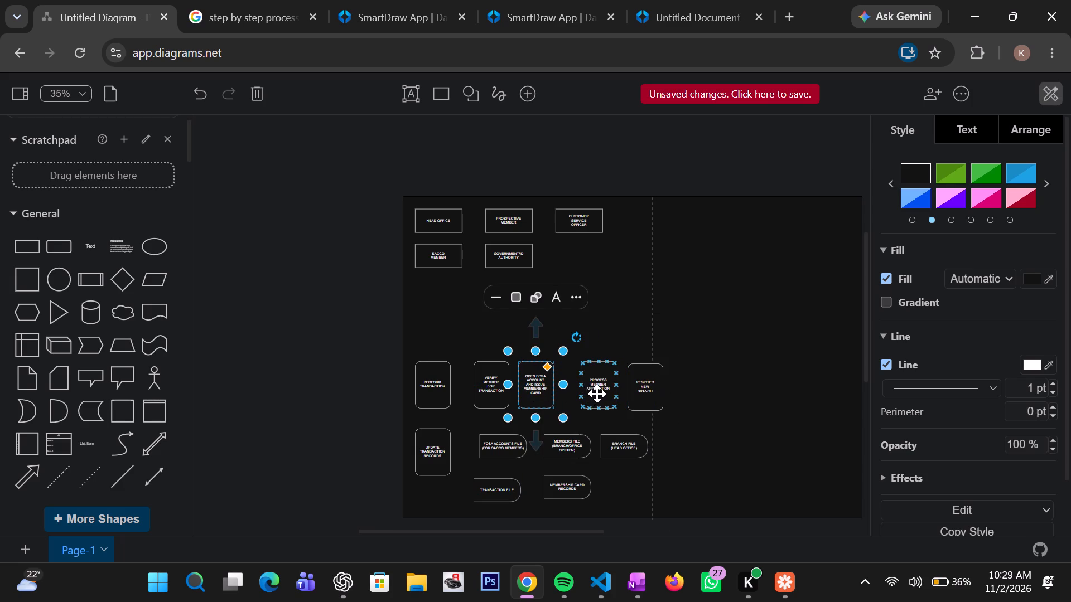
{"action": "left_click_drag", "start_coordinate": [597, 394], "coordinate": [582, 395]}
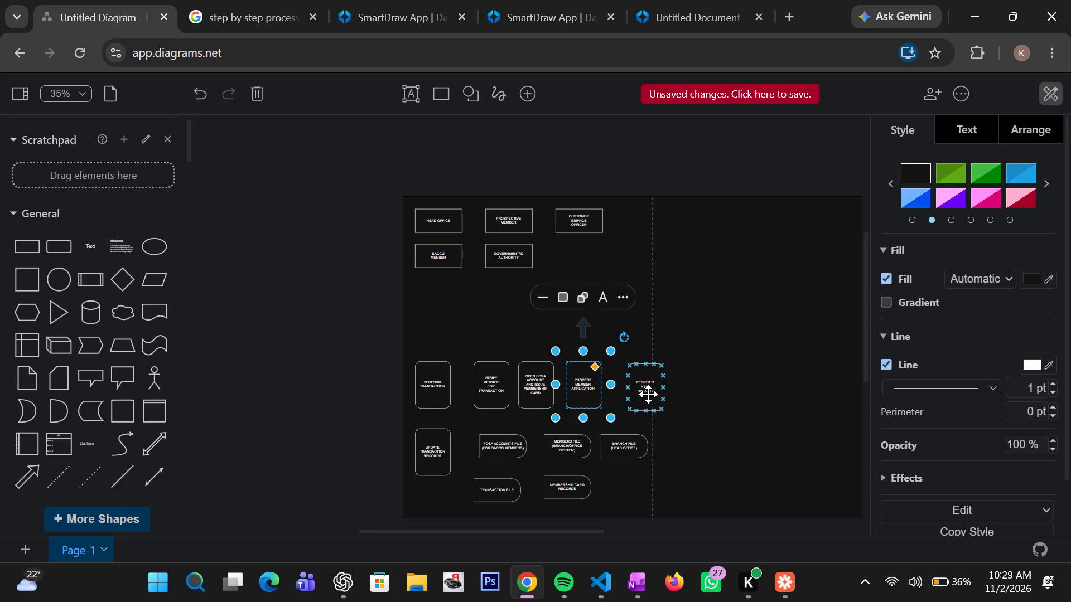
{"action": "left_click_drag", "start_coordinate": [648, 394], "coordinate": [631, 391]}
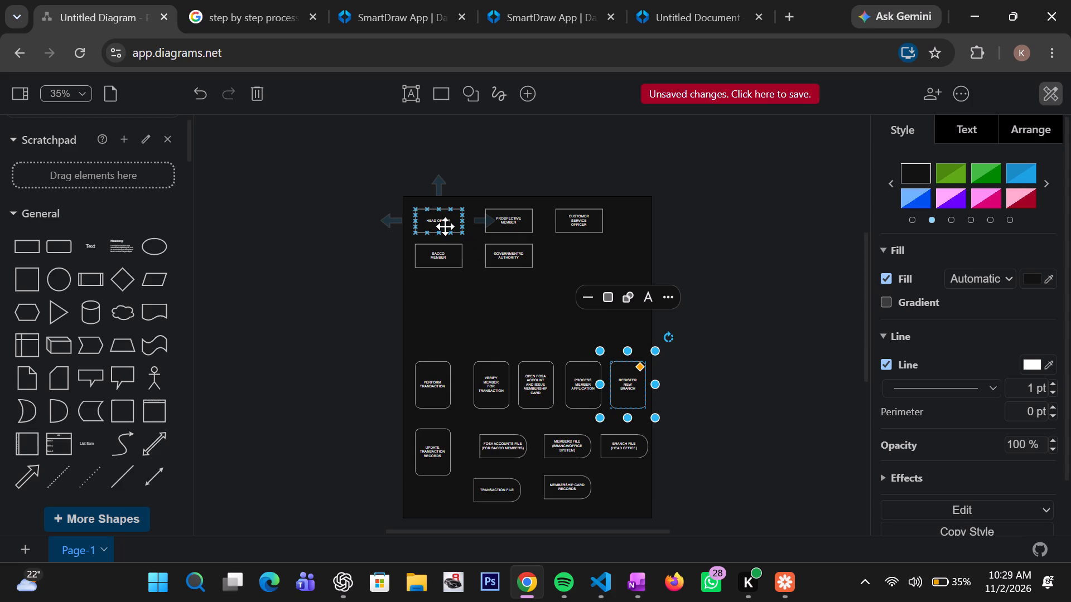
Move the HEAD OFFICE entity above the REGISTER NEW BRANCH process, leaving a gap between them.
{"action": "left_click_drag", "start_coordinate": [445, 226], "coordinate": [631, 314]}
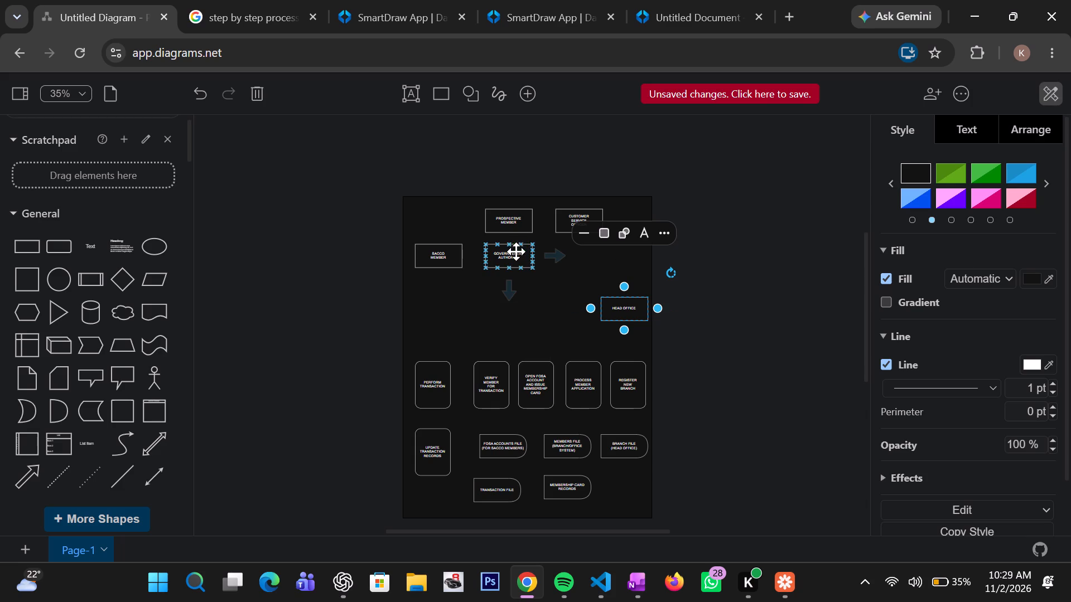
{"action": "left_click", "coordinate": [523, 224]}
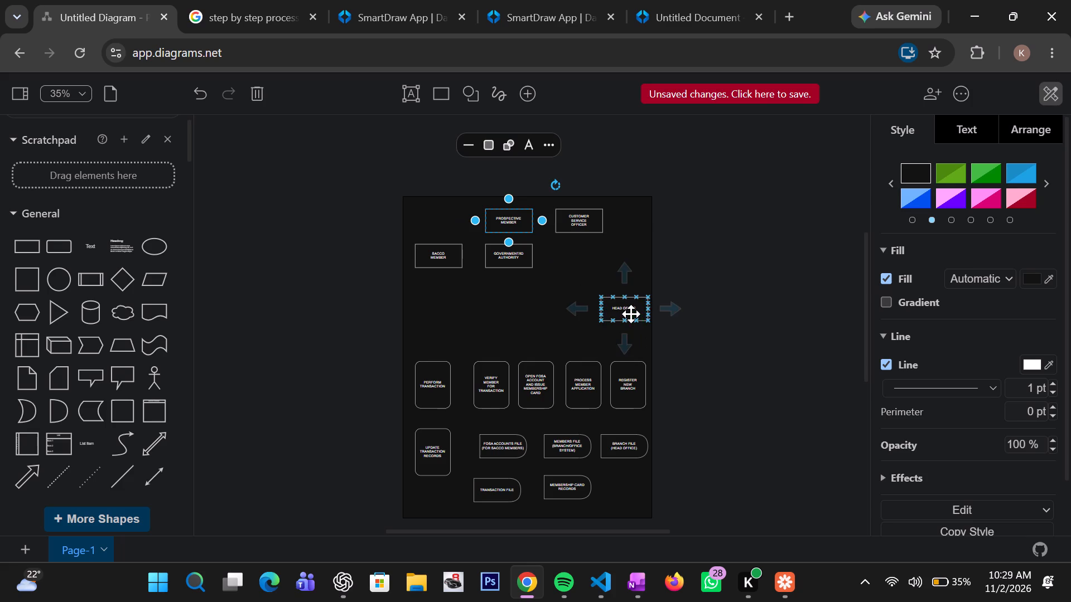
{"action": "left_click_drag", "start_coordinate": [631, 314], "coordinate": [629, 278]}
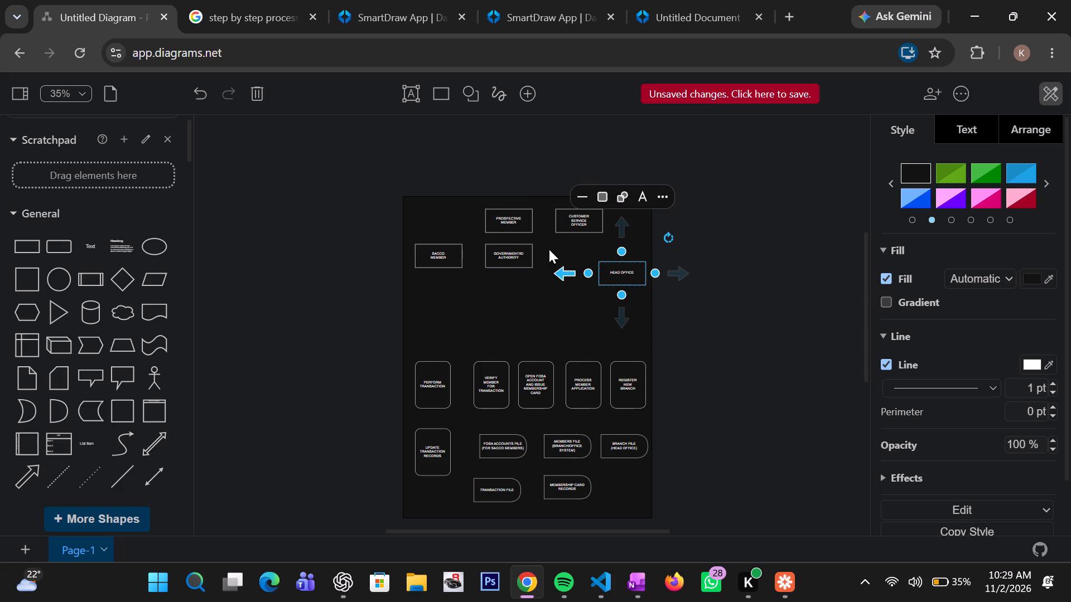
Move the PROSPECTIVE MEMBER entity directly above the PROCESS MEMBER APPLICATION process, slightly lower than HEAD OFFICE.
{"action": "left_click_drag", "start_coordinate": [515, 227], "coordinate": [539, 264]}
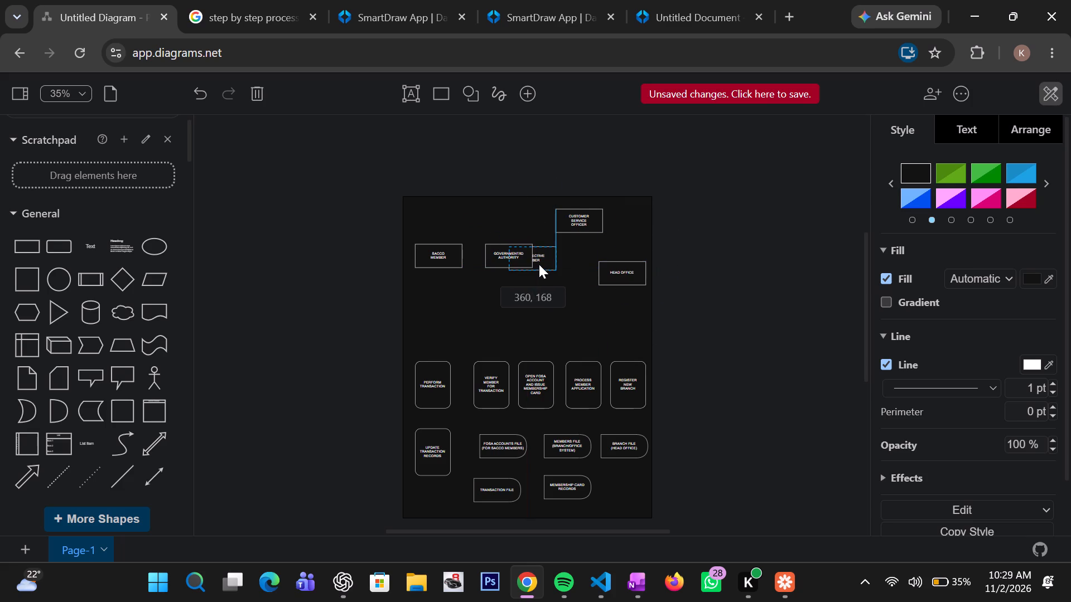
{"action": "left_click_drag", "start_coordinate": [539, 264], "coordinate": [581, 309]}
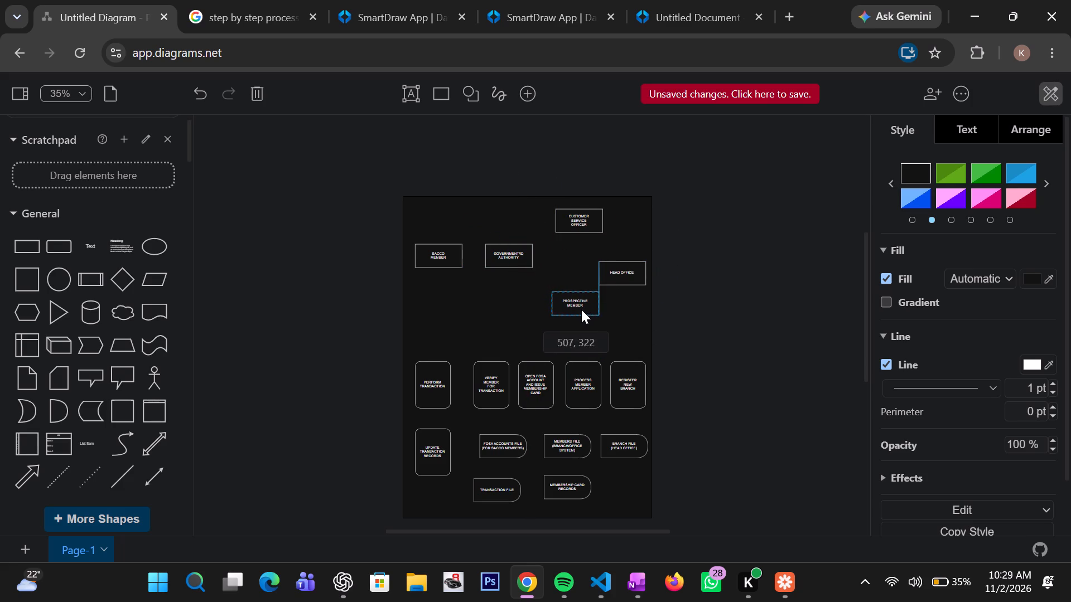
{"action": "left_click_drag", "start_coordinate": [581, 309], "coordinate": [586, 311]}
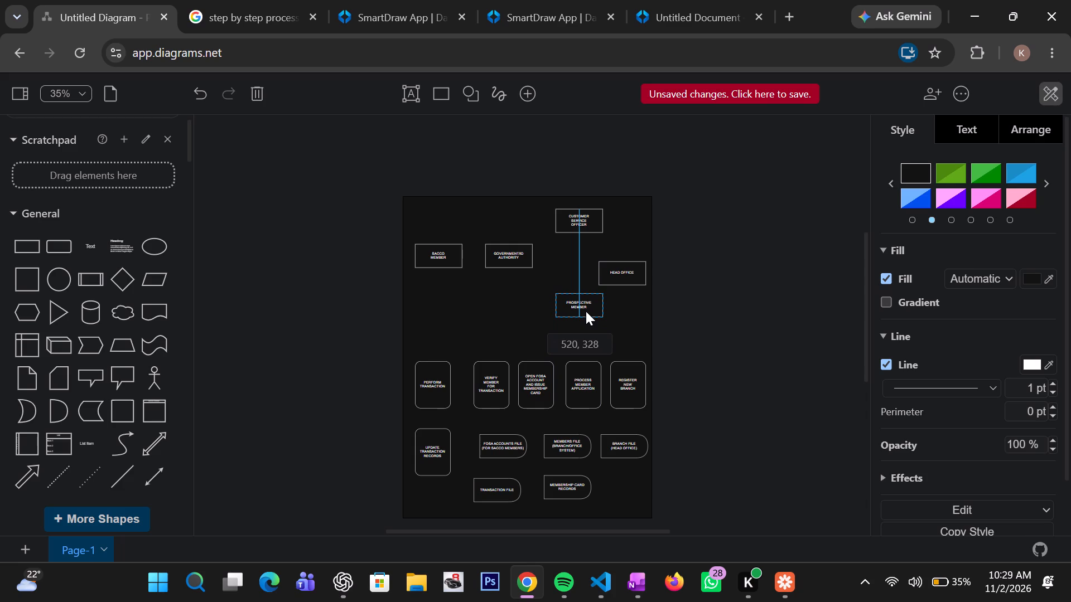
{"action": "left_click_drag", "start_coordinate": [586, 311], "coordinate": [589, 311]}
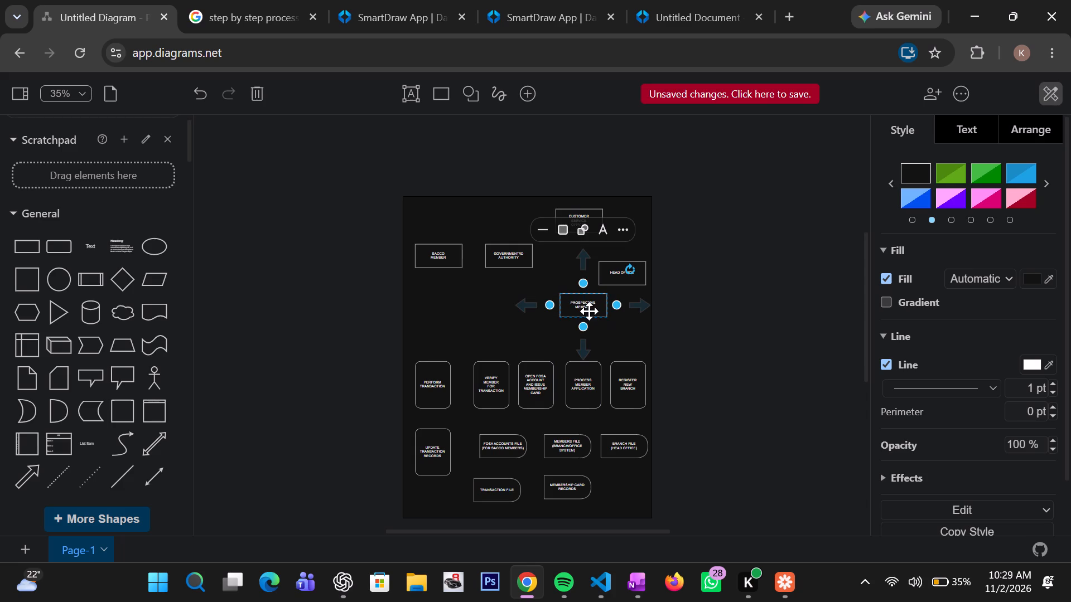
Move the CUSTOMER SERVICE OFFICER entity directly above the OPEN FOSA ACCOUNT AND ISSUE MEMBERSHIP CARD process, slightly higher than PROSPECTIVE MEMBER.
{"action": "left_click_drag", "start_coordinate": [576, 216], "coordinate": [553, 235]}
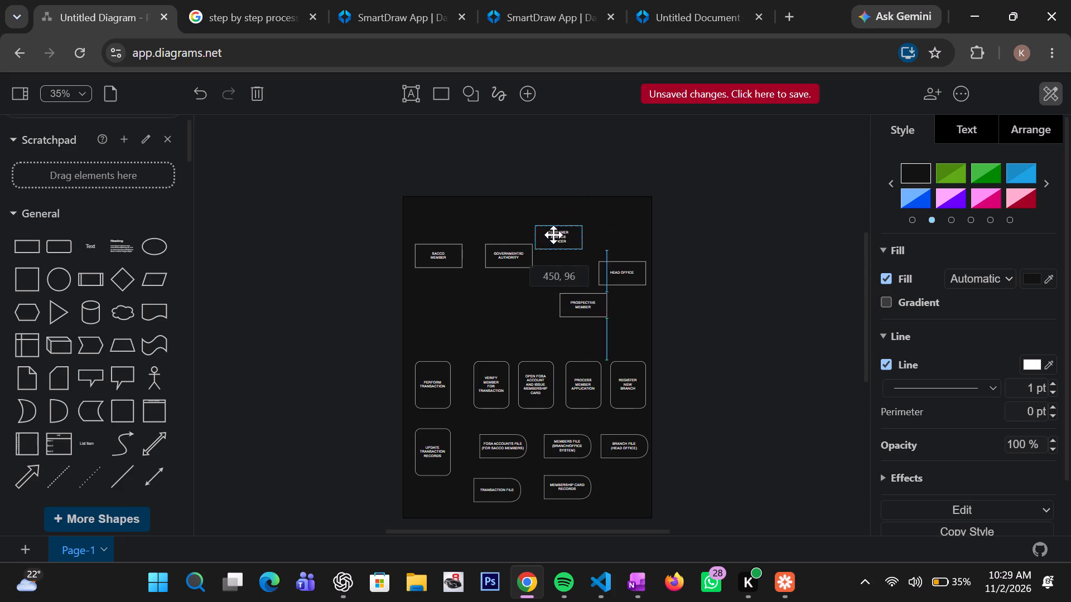
{"action": "left_click_drag", "start_coordinate": [553, 235], "coordinate": [526, 275]}
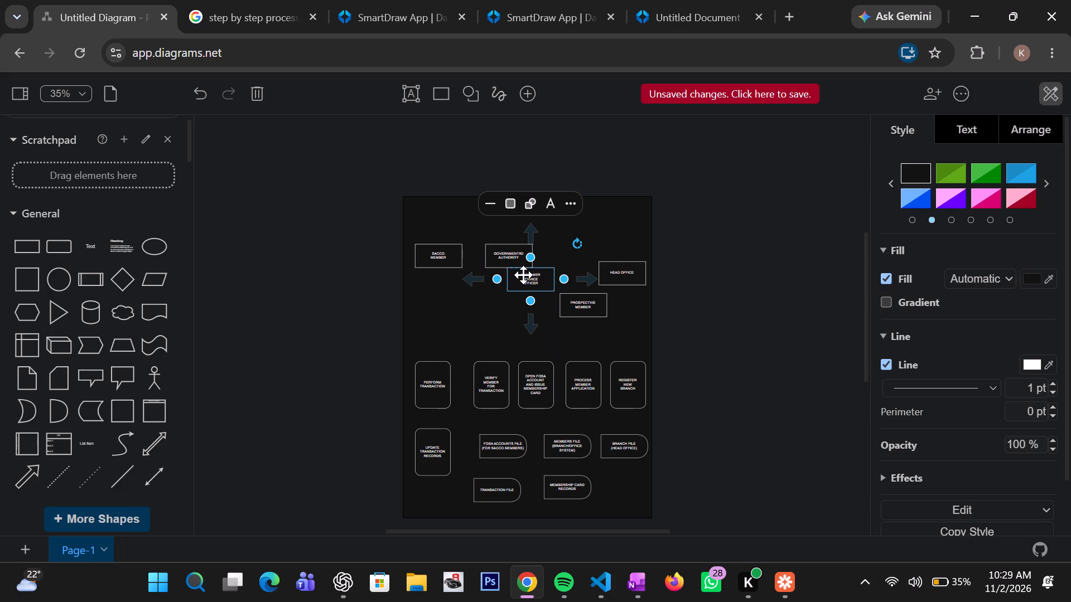
{"action": "left_click", "coordinate": [523, 275]}
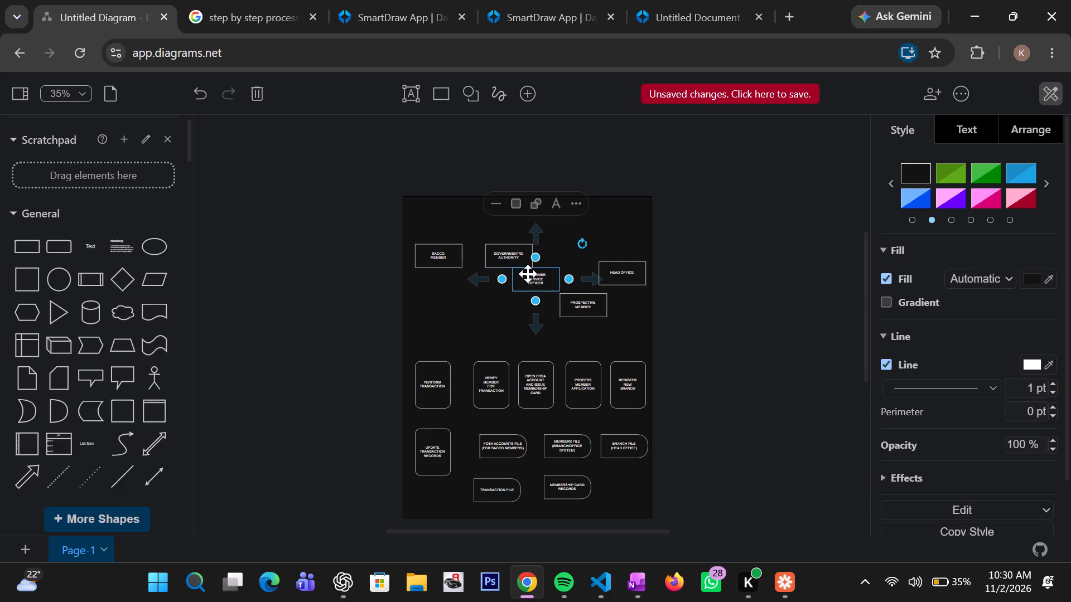
Move the SACCO MEMBER entity above the VERIFY MEMBER FOR TRANSACTION process, nearly level with PROSPECTIVE MEMBER.
{"action": "left_click_drag", "start_coordinate": [447, 258], "coordinate": [505, 301]}
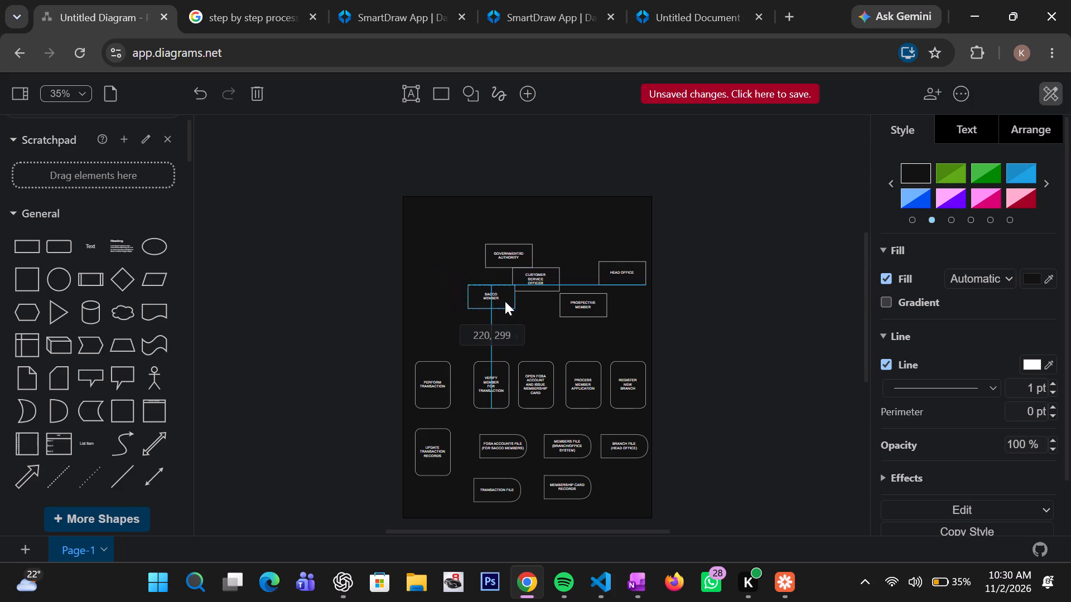
{"action": "left_click_drag", "start_coordinate": [505, 301], "coordinate": [515, 305]}
Move the GOVERNMENT/ID AUTHORITY entity above the PERFORM TRANSACTION process, level with SACCO MEMBER.
{"action": "left_click_drag", "start_coordinate": [498, 256], "coordinate": [428, 280]}
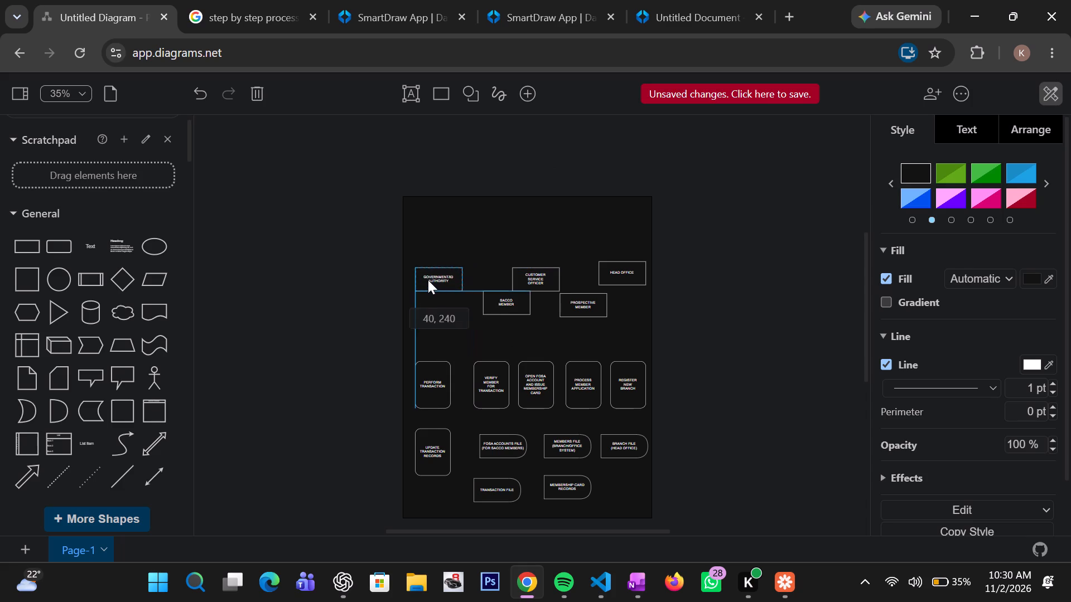
{"action": "left_click_drag", "start_coordinate": [428, 280], "coordinate": [428, 297]}
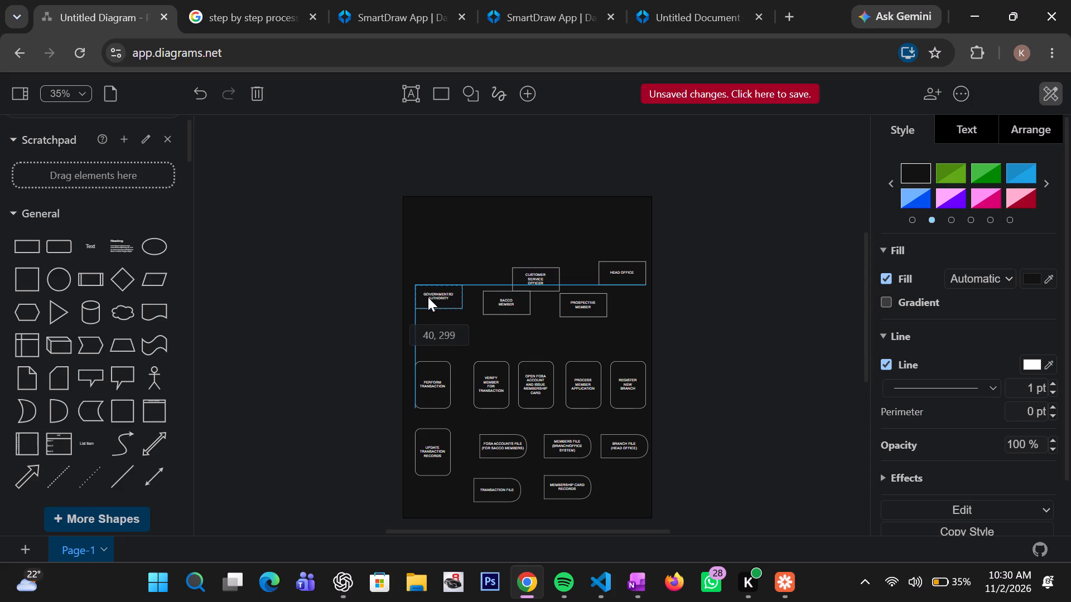
{"action": "left_click_drag", "start_coordinate": [428, 297], "coordinate": [426, 301]}
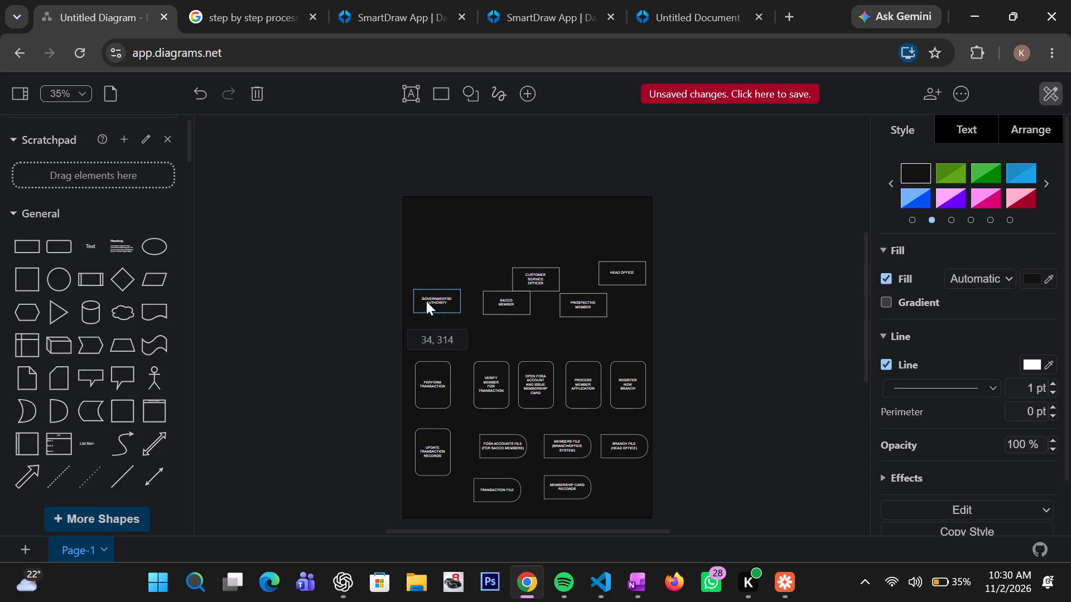
{"action": "left_click_drag", "start_coordinate": [426, 301], "coordinate": [426, 302]}
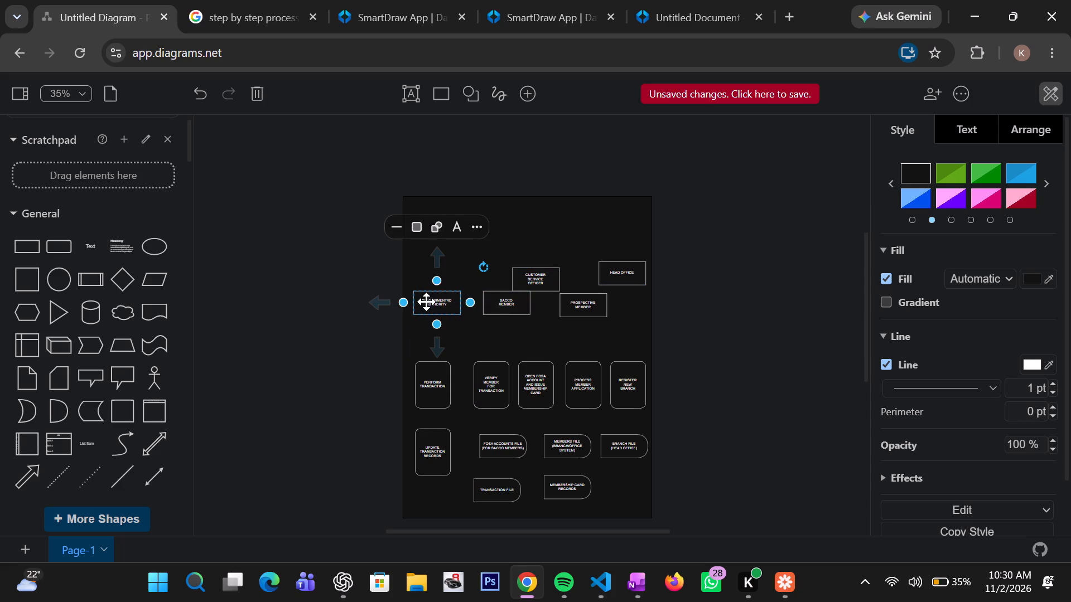
Center the SACCO MEMBER entity above the VERIFY MEMBER FOR TRANSACTION process, level with PROSPECTIVE MEMBER.
{"action": "left_click_drag", "start_coordinate": [500, 306], "coordinate": [484, 311]}
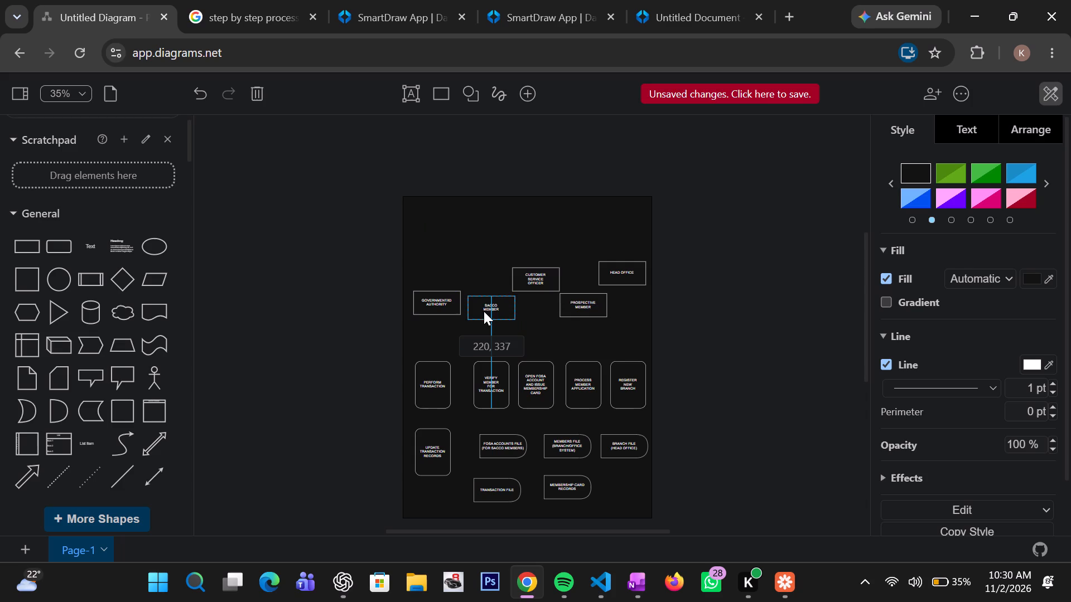
{"action": "left_click_drag", "start_coordinate": [484, 311], "coordinate": [484, 309]}
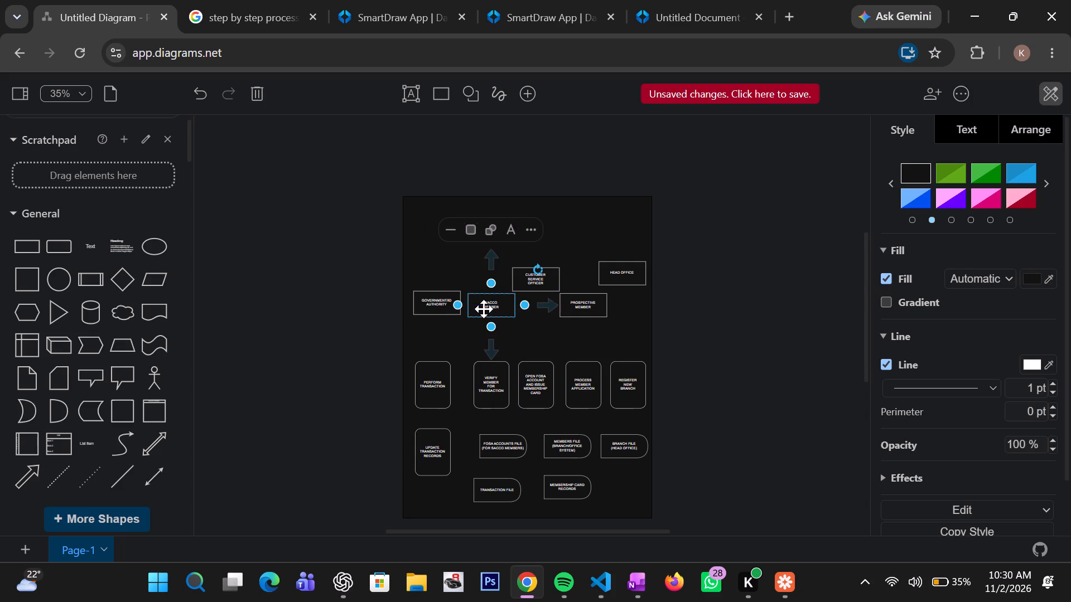
Move the CUSTOMER SERVICE OFFICER entity up near the top edge of the page, at about 360, 37.
{"action": "left_click_drag", "start_coordinate": [534, 288], "coordinate": [532, 281]}
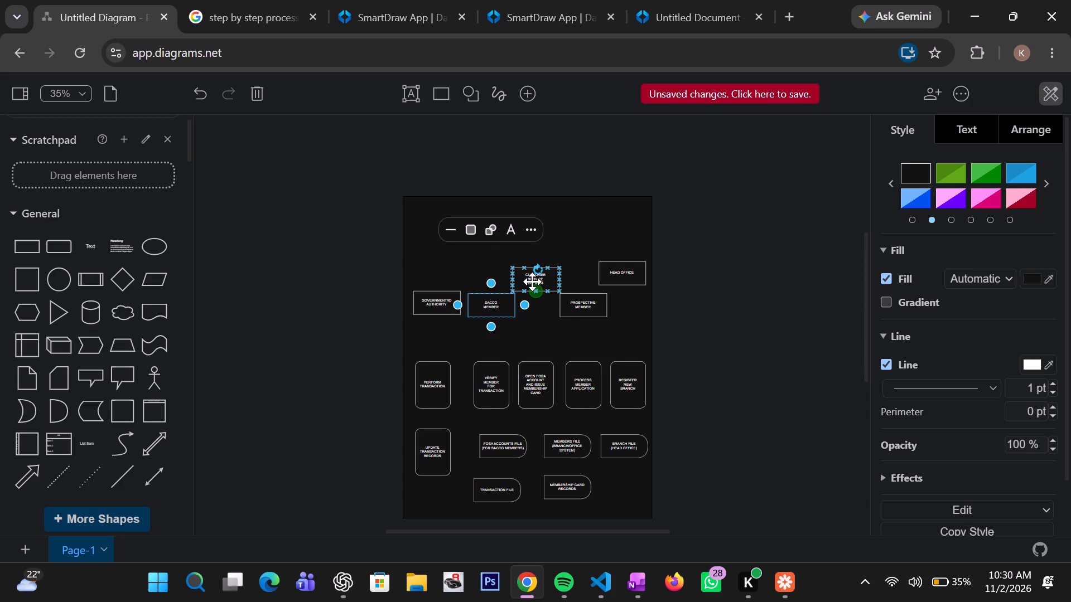
{"action": "left_click_drag", "start_coordinate": [532, 281], "coordinate": [533, 281]}
{"action": "left_click", "coordinate": [532, 280]}
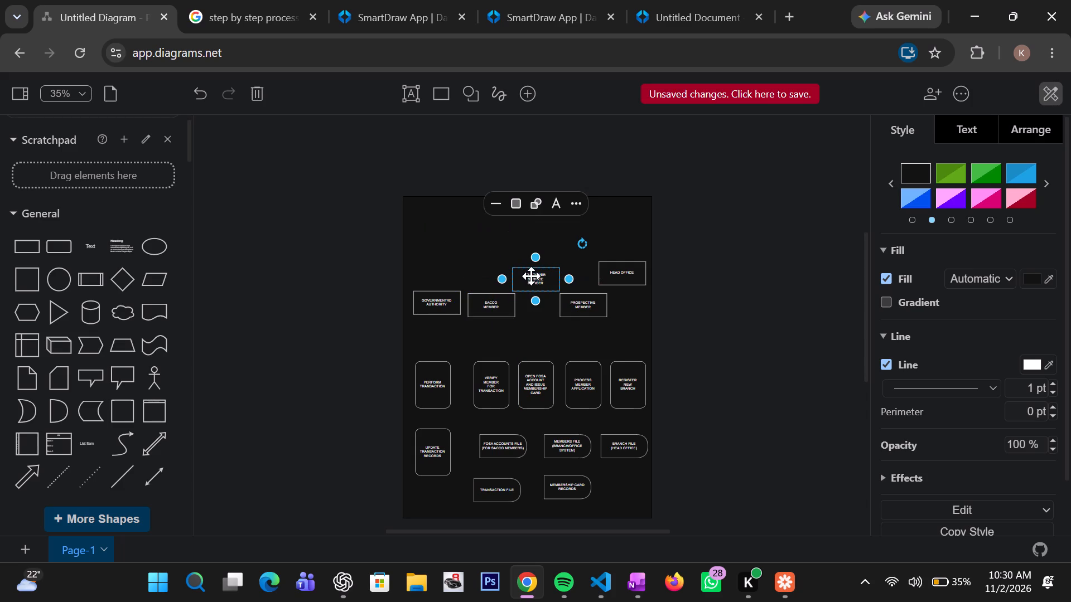
{"action": "left_click_drag", "start_coordinate": [531, 279], "coordinate": [531, 274]}
{"action": "left_click_drag", "start_coordinate": [531, 274], "coordinate": [532, 273]}
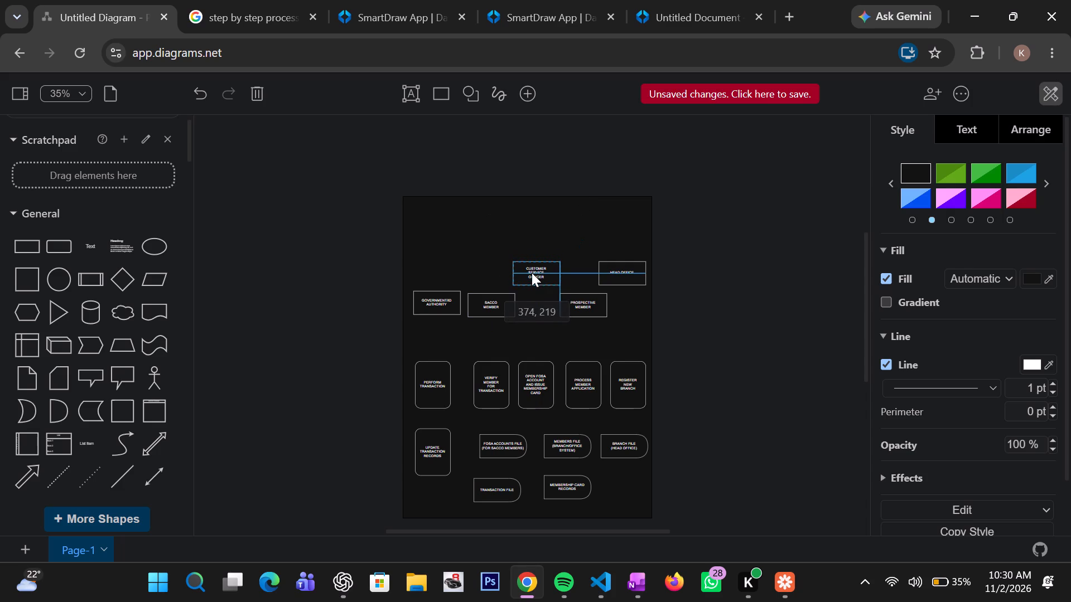
{"action": "left_click_drag", "start_coordinate": [532, 273], "coordinate": [532, 269]}
{"action": "left_click", "coordinate": [545, 328]}
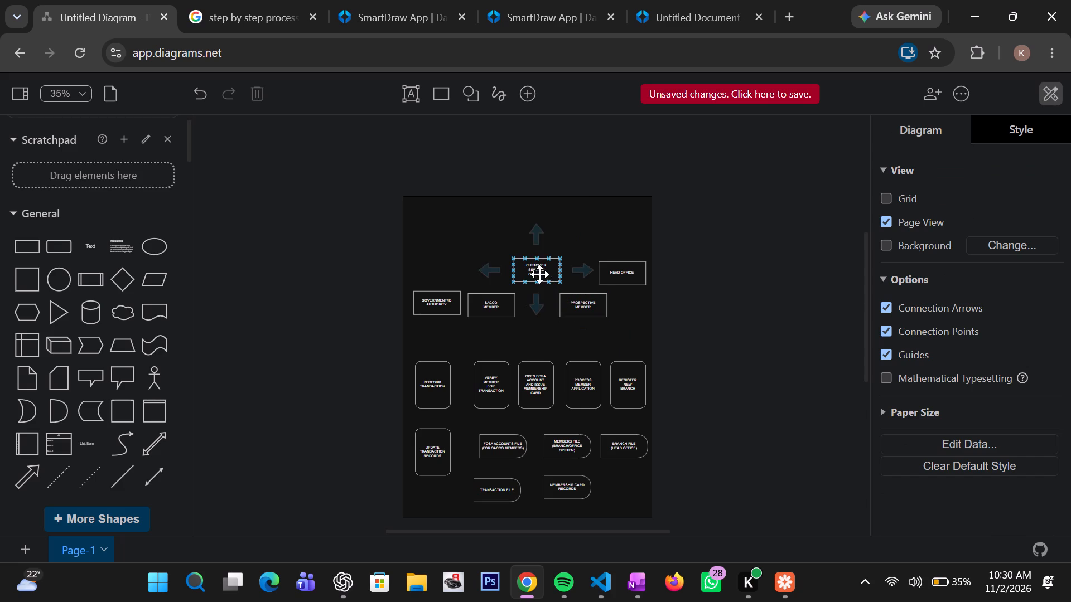
{"action": "left_click_drag", "start_coordinate": [539, 274], "coordinate": [537, 219]}
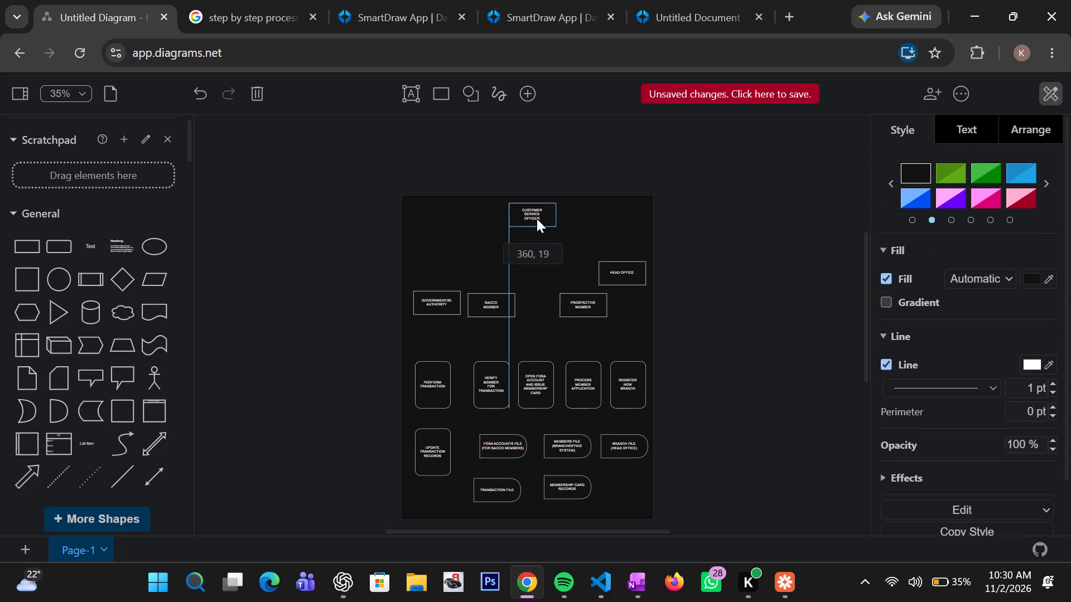
{"action": "left_click_drag", "start_coordinate": [537, 219], "coordinate": [535, 224]}
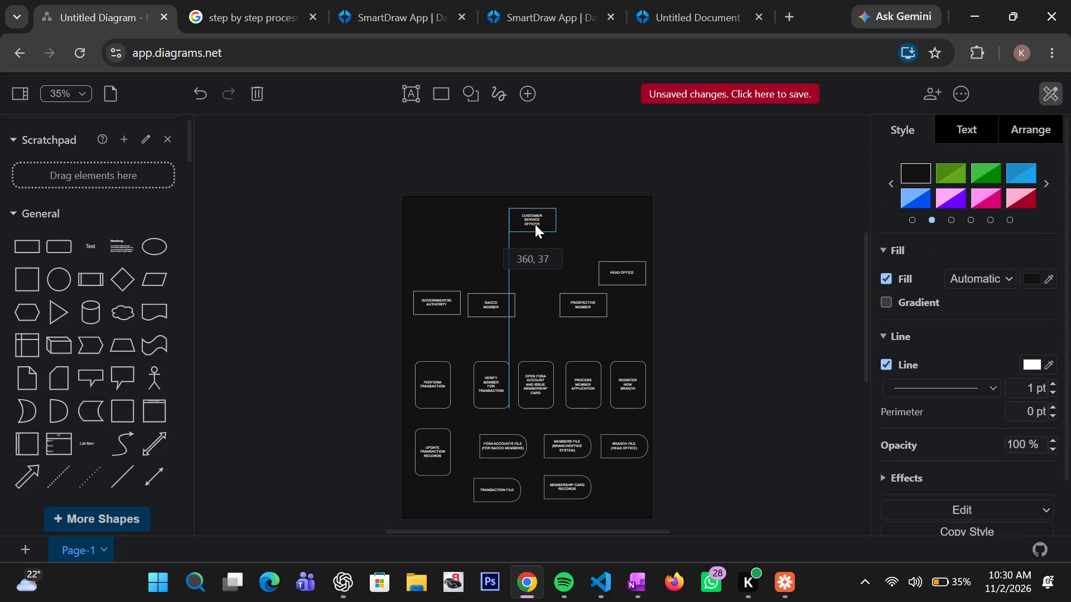
{"action": "left_click_drag", "start_coordinate": [535, 224], "coordinate": [535, 225]}
Move the HEAD OFFICE entity straight up near the page's top edge, slightly lower than CUSTOMER SERVICE OFFICER.
{"action": "left_click_drag", "start_coordinate": [627, 277], "coordinate": [625, 229]}
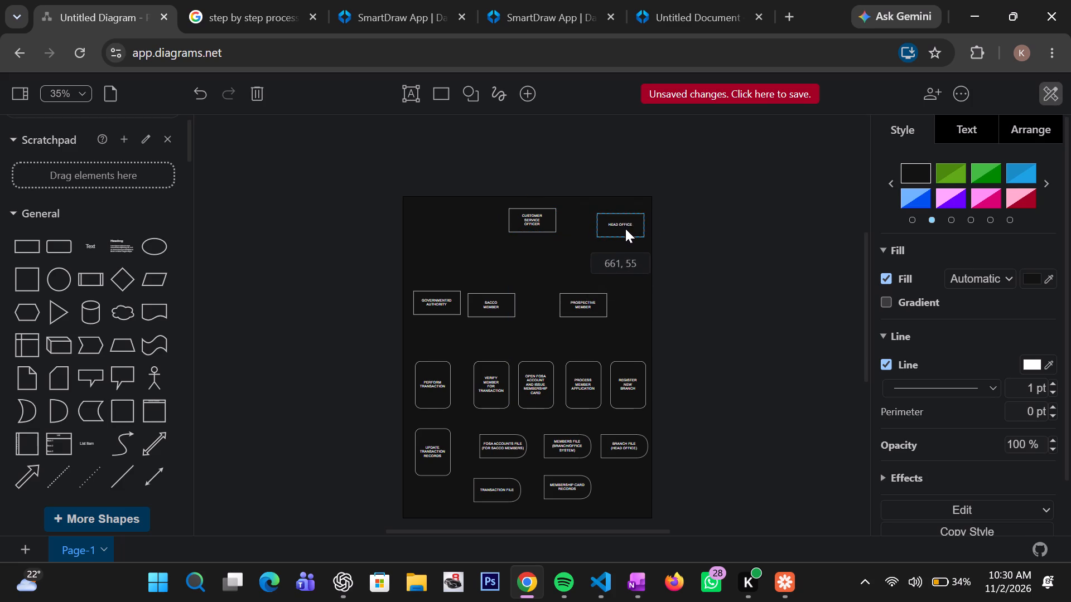
{"action": "left_click_drag", "start_coordinate": [625, 229], "coordinate": [626, 229]}
Move the PROSPECTIVE MEMBER entity up, just below and between CUSTOMER SERVICE OFFICER and HEAD OFFICE.
{"action": "left_click_drag", "start_coordinate": [583, 309], "coordinate": [583, 307]}
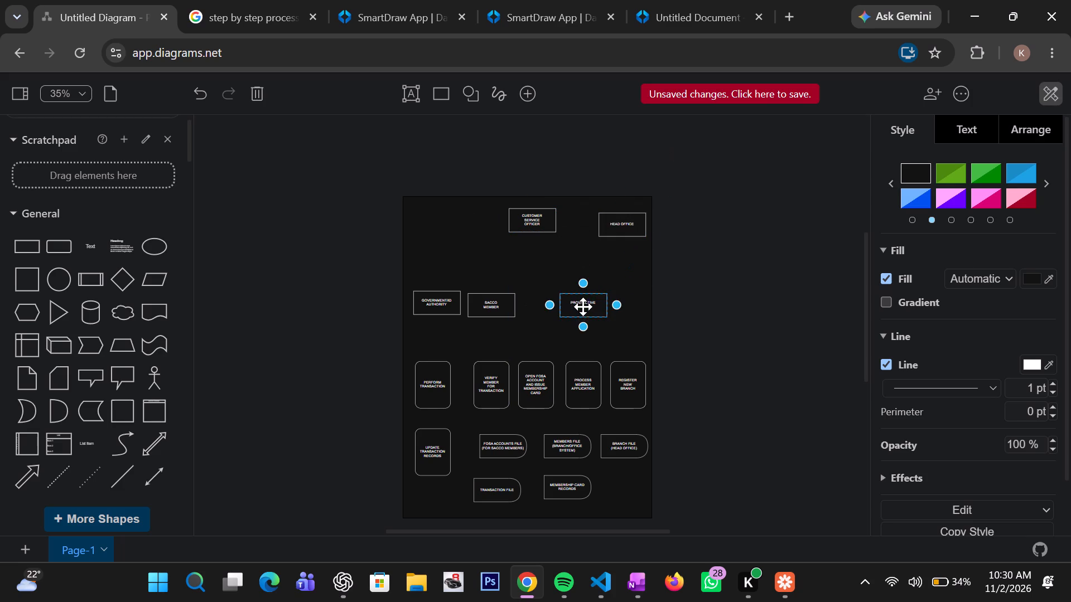
{"action": "left_click_drag", "start_coordinate": [583, 307], "coordinate": [580, 276]}
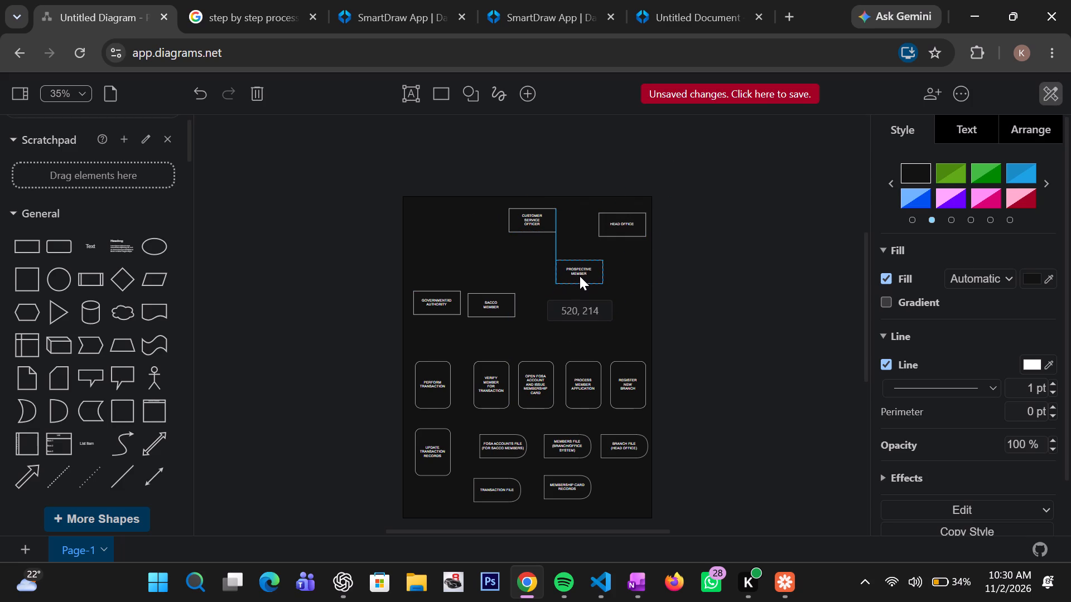
{"action": "left_click_drag", "start_coordinate": [580, 276], "coordinate": [578, 270]}
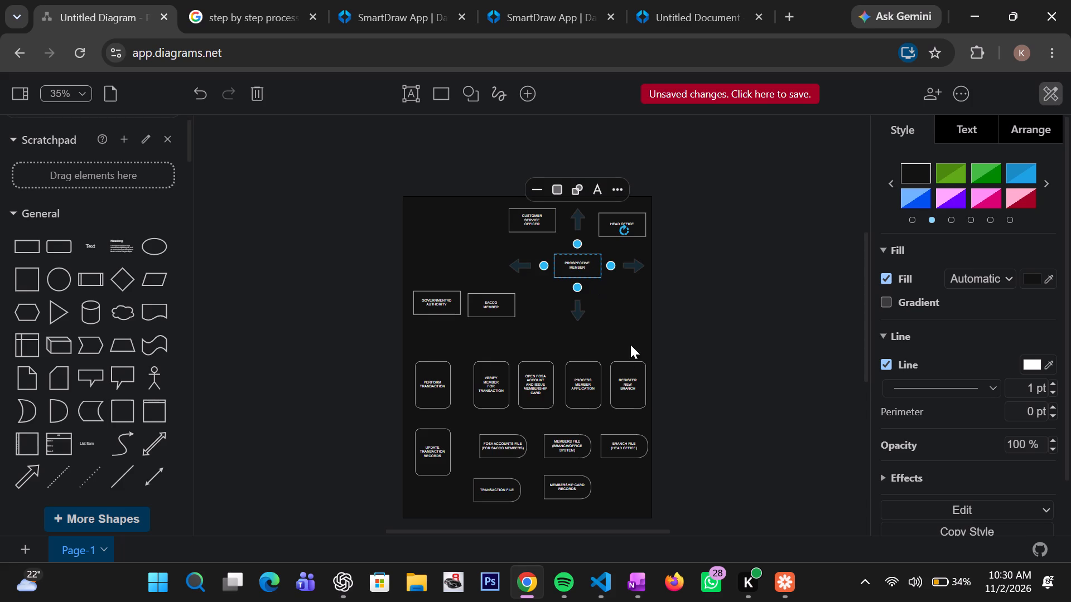
Raise the REGISTER NEW BRANCH process above the row of other processes, beneath the HEAD OFFICE entity.
{"action": "left_click_drag", "start_coordinate": [636, 371], "coordinate": [636, 321]}
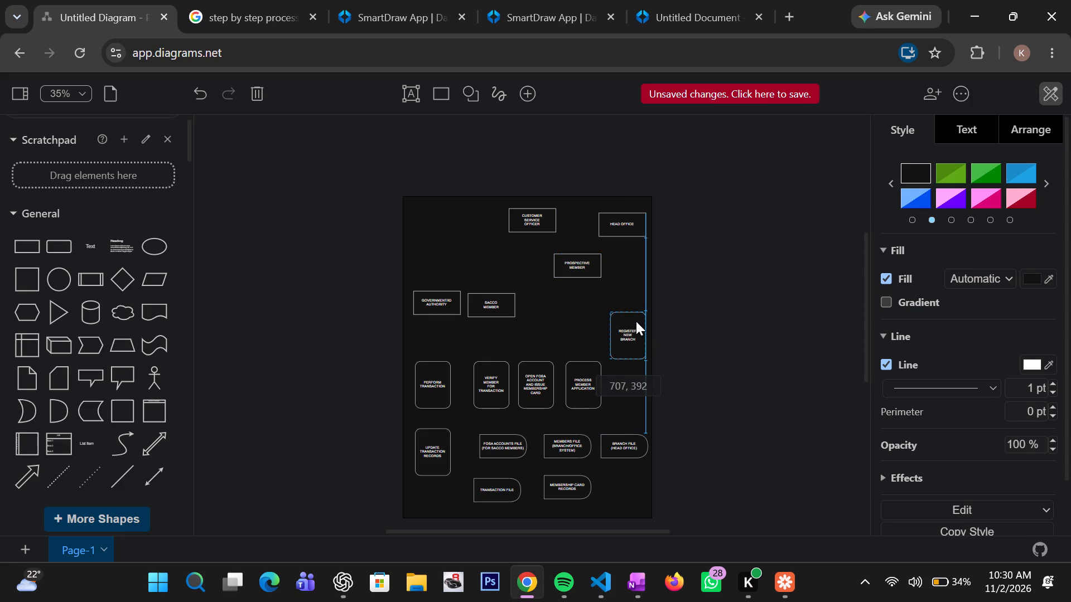
{"action": "left_click_drag", "start_coordinate": [636, 321], "coordinate": [634, 309]}
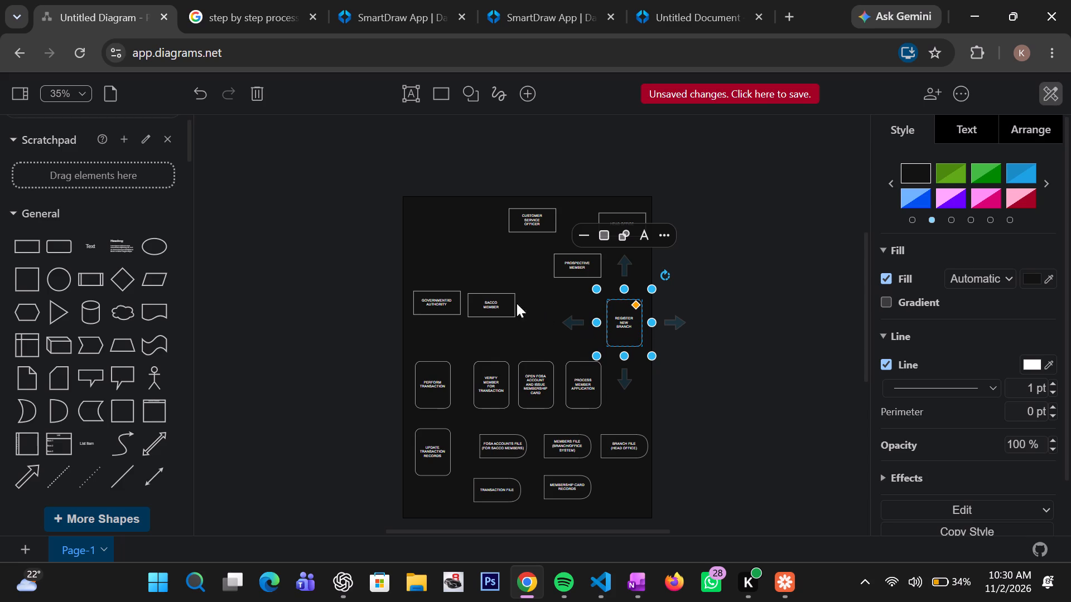
Move the SACCO MEMBER entity up so it is level with the PROSPECTIVE MEMBER entity.
{"action": "left_click_drag", "start_coordinate": [488, 305], "coordinate": [486, 267]}
{"action": "left_click", "coordinate": [538, 321]}
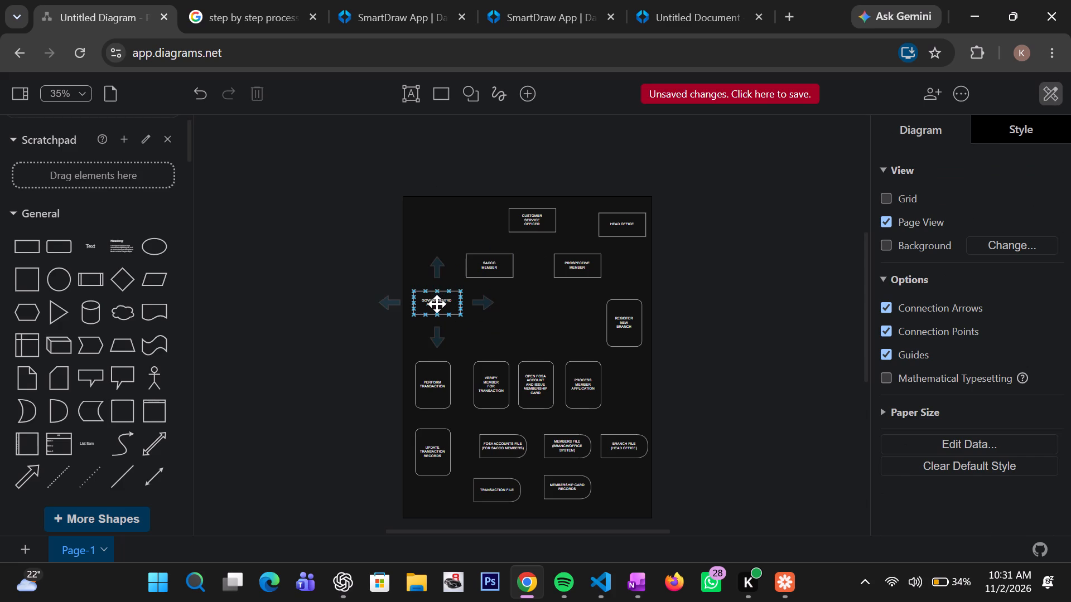
Shift the GOVERNMENT/ID AUTHORITY entity slightly toward the page center, below SACCO MEMBER.
{"action": "left_click_drag", "start_coordinate": [437, 304], "coordinate": [451, 303]}
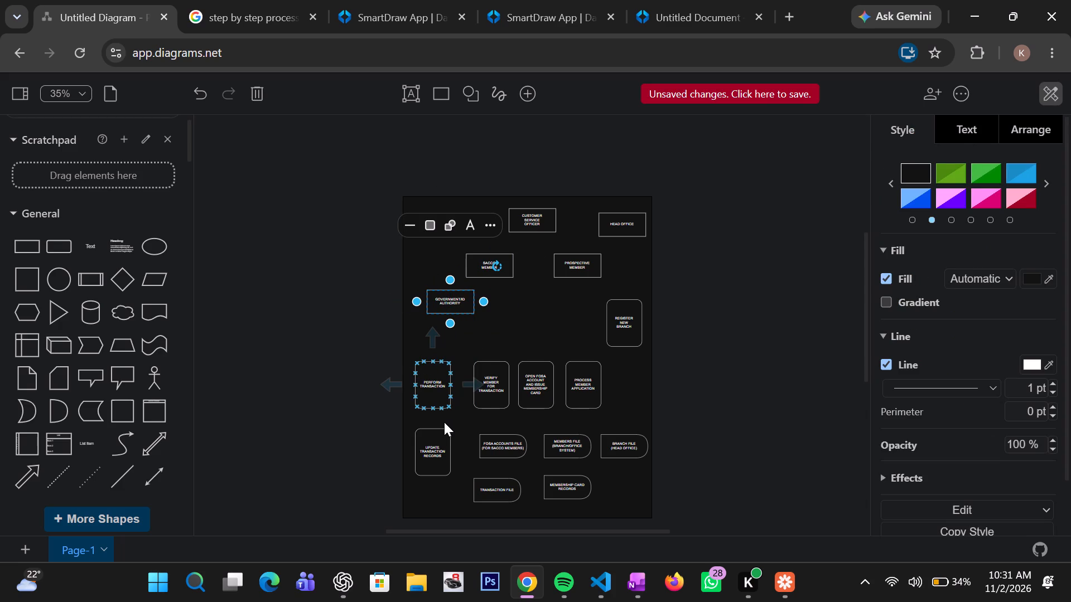
Move the PERFORM TRANSACTION process up beneath the GOVERNMENT/ID AUTHORITY entity, near the page's left edge.
{"action": "left_click_drag", "start_coordinate": [437, 399], "coordinate": [438, 376]}
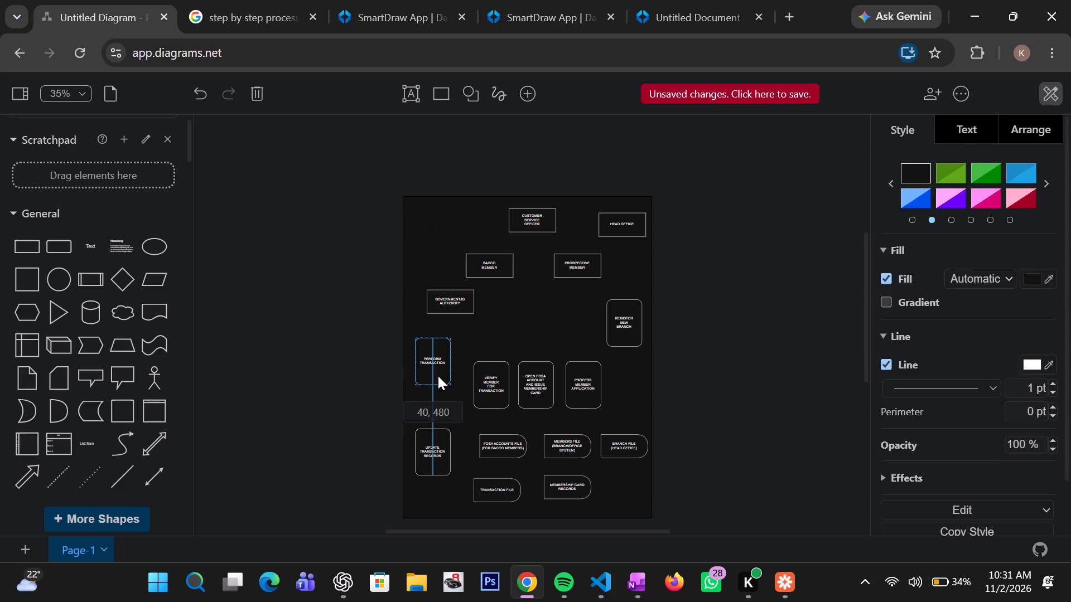
{"action": "left_click_drag", "start_coordinate": [438, 376], "coordinate": [435, 375]}
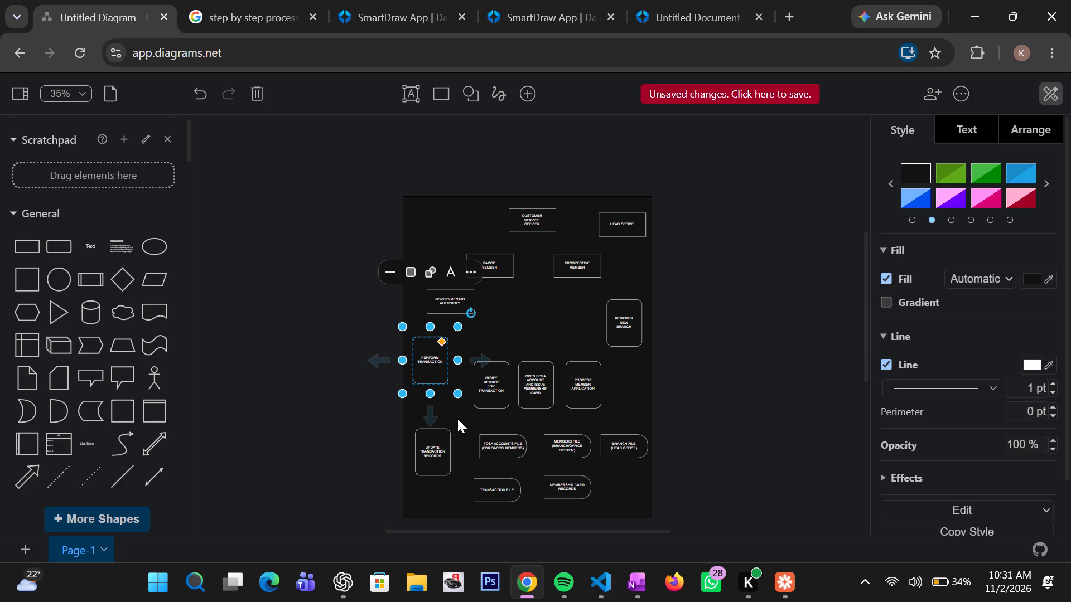
{"action": "left_click", "coordinate": [457, 420]}
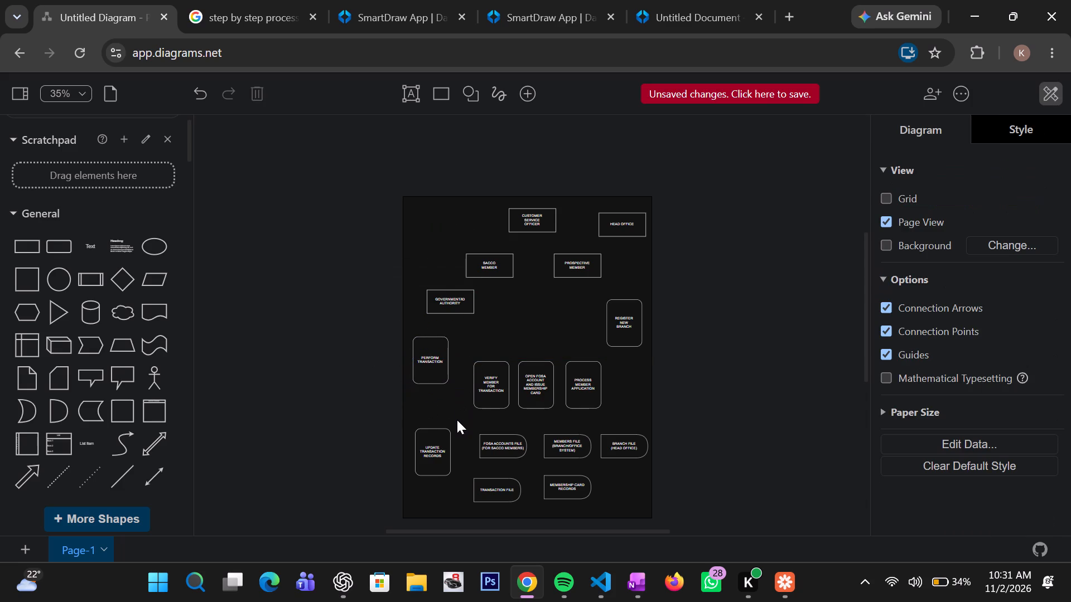
Move the UPDATE TRANSACTION RECORDS process up slightly and align it vertically under PERFORM TRANSACTION.
{"action": "left_click_drag", "start_coordinate": [429, 441], "coordinate": [426, 430]}
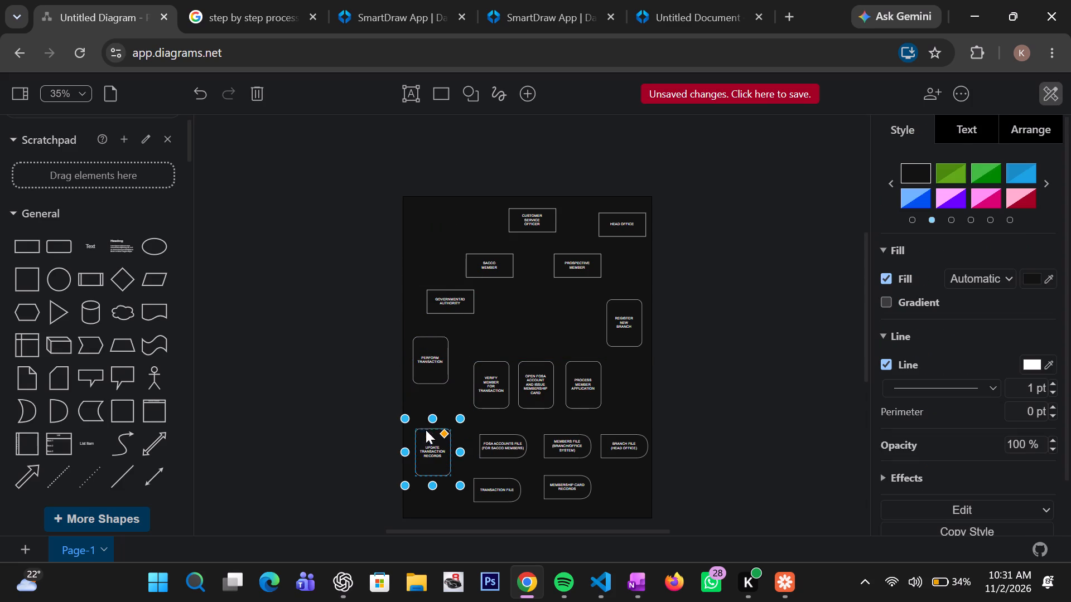
{"action": "left_click_drag", "start_coordinate": [426, 430], "coordinate": [425, 425]}
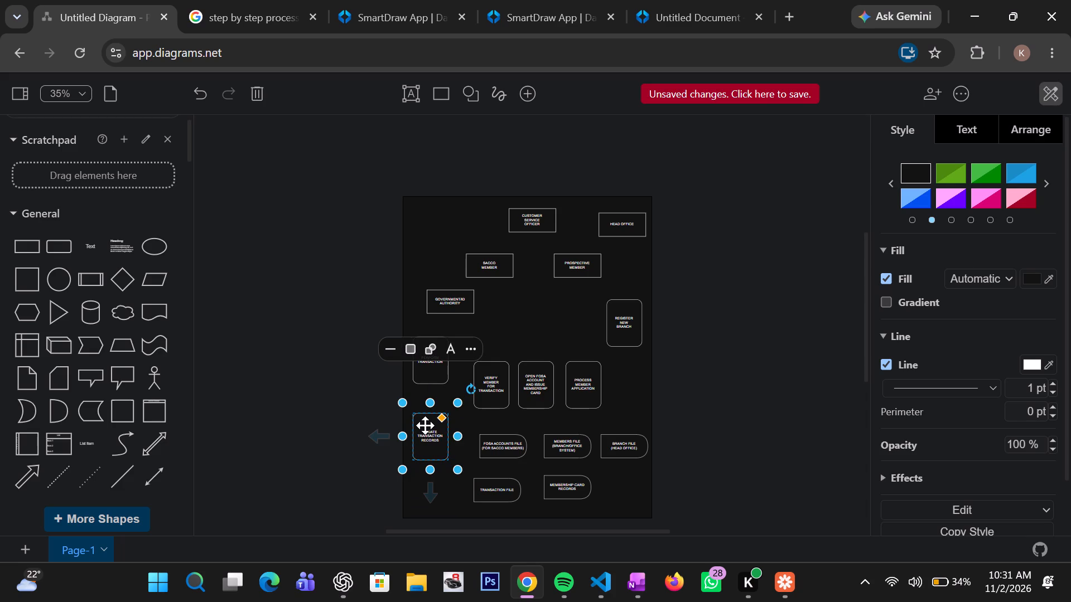
{"action": "left_click", "coordinate": [448, 493]}
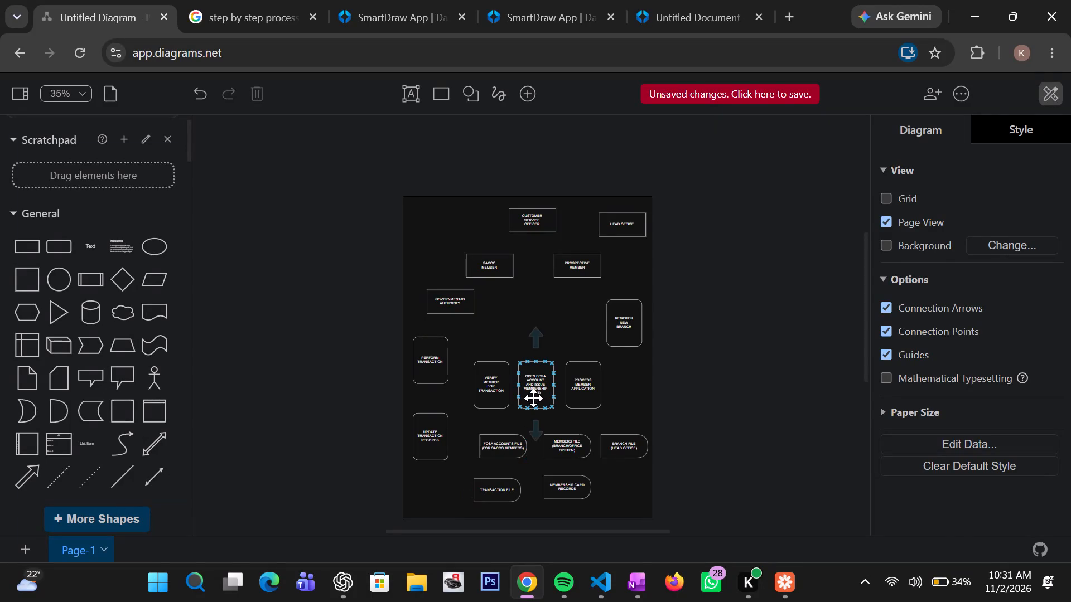
Raise the OPEN FOSA ACCOUNT AND ISSUE MEMBERSHIP CARD process above its neighbors VERIFY MEMBER FOR TRANSACTION and PROCESS MEMBER APPLICATION.
{"action": "left_click_drag", "start_coordinate": [533, 398], "coordinate": [534, 366]}
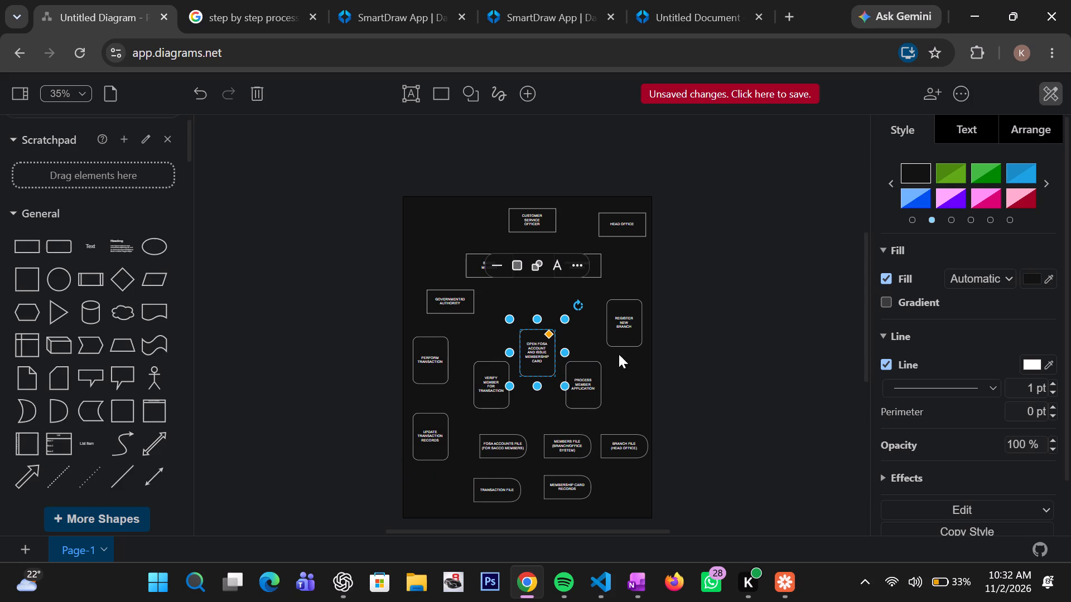
Move the PROCESS MEMBER APPLICATION process up slightly, keeping it lower than the OPEN FOSA ACCOUNT process.
{"action": "left_click_drag", "start_coordinate": [588, 388], "coordinate": [590, 373]}
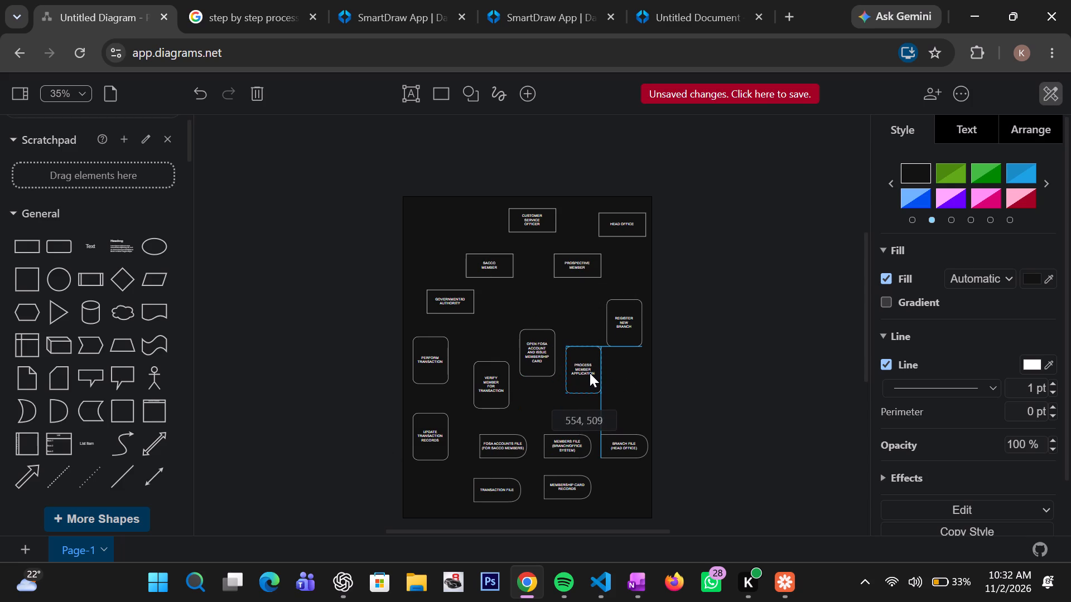
{"action": "left_click_drag", "start_coordinate": [590, 373], "coordinate": [588, 373]}
{"action": "left_click", "coordinate": [631, 411]}
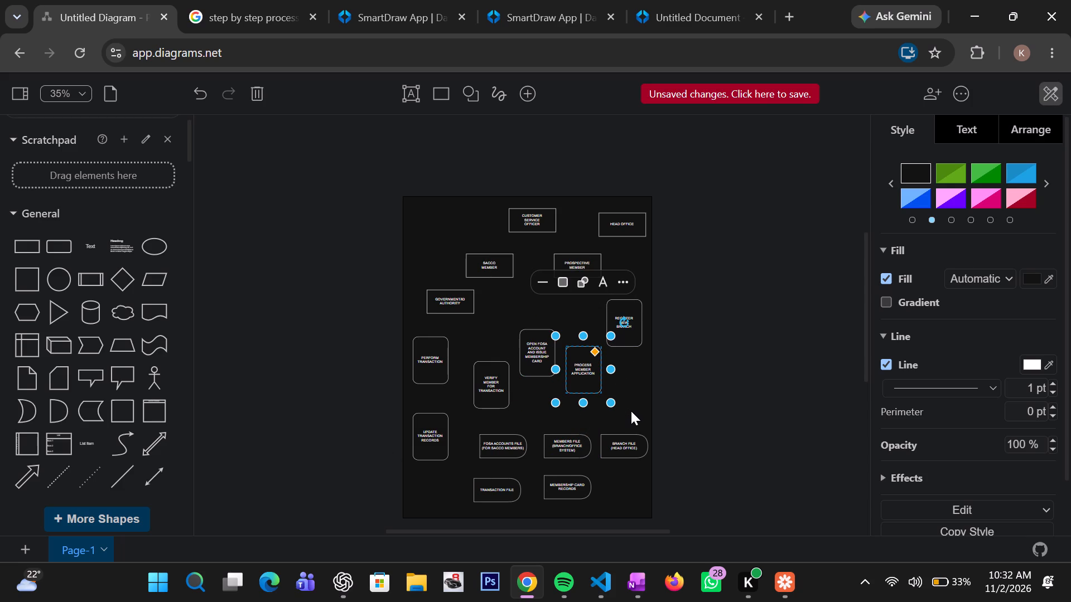
Move the BRANCH FILE (HEAD OFFICE) data store straight up, slightly higher than the MEMBERS FILE data store.
{"action": "left_click_drag", "start_coordinate": [628, 439], "coordinate": [628, 430]}
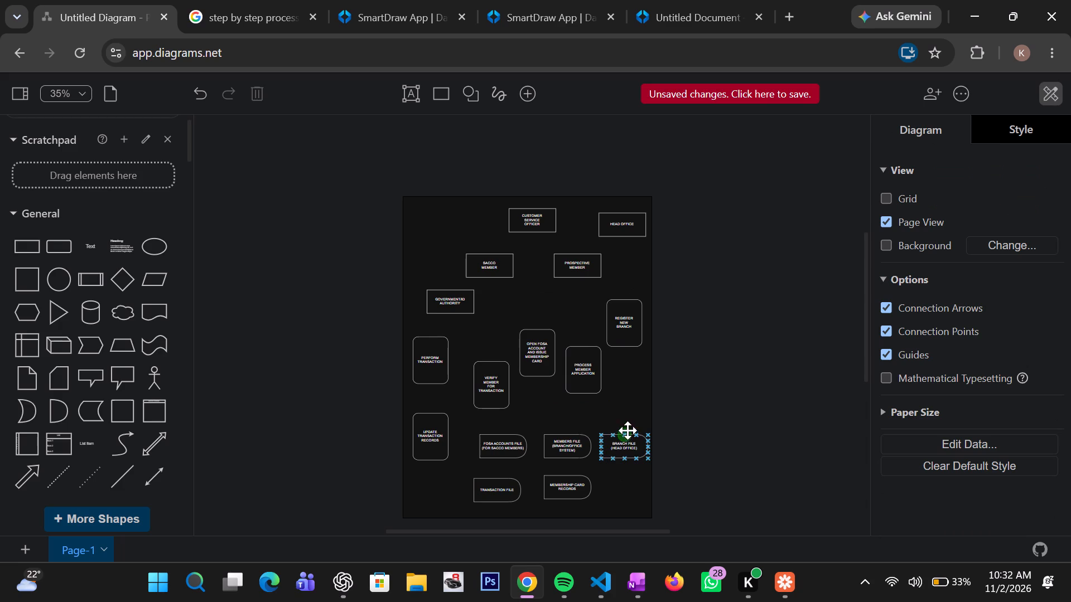
{"action": "left_click_drag", "start_coordinate": [628, 430], "coordinate": [625, 431]}
{"action": "left_click_drag", "start_coordinate": [625, 431], "coordinate": [623, 433]}
{"action": "left_click_drag", "start_coordinate": [616, 450], "coordinate": [619, 433]}
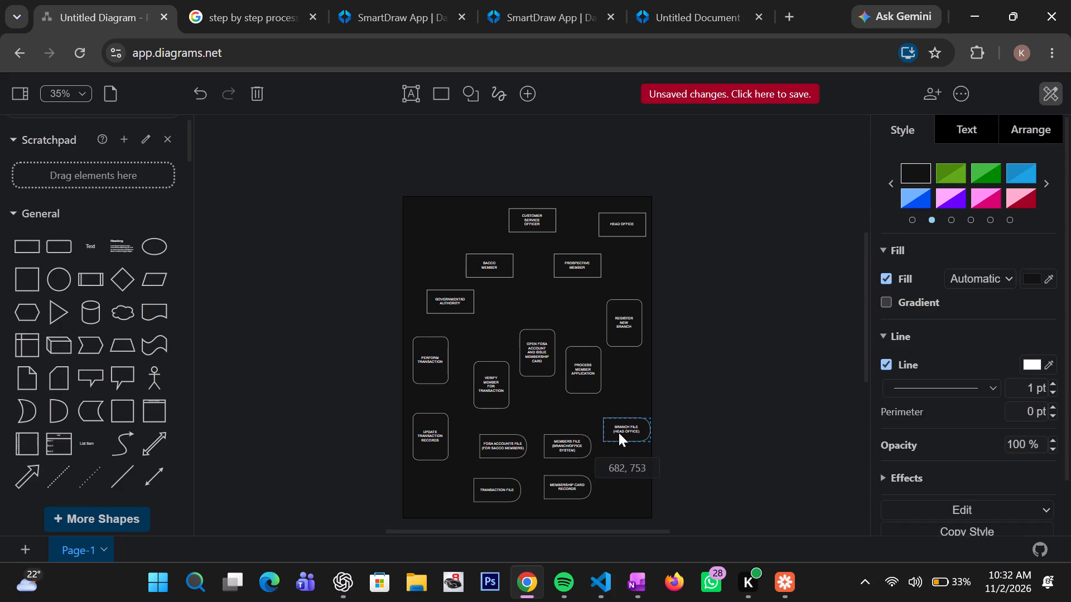
{"action": "left_click_drag", "start_coordinate": [619, 433], "coordinate": [617, 430]}
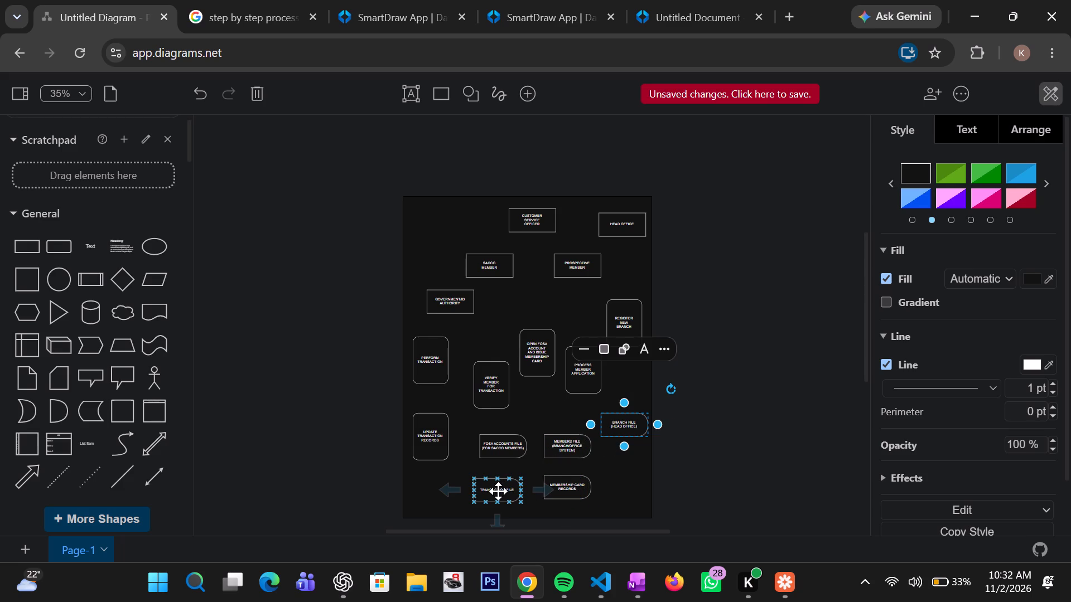
Move the TRANSACTION FILE data store down and left, near the page's bottom edge below UPDATE TRANSACTION RECORDS.
{"action": "left_click_drag", "start_coordinate": [498, 491], "coordinate": [487, 499]}
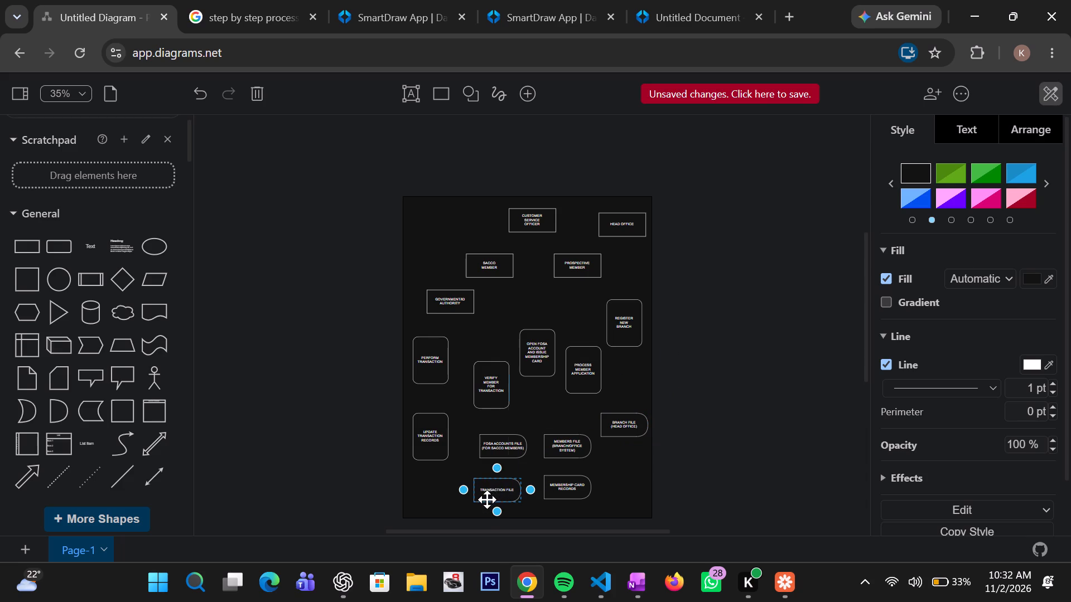
{"action": "left_click_drag", "start_coordinate": [487, 499], "coordinate": [469, 499]}
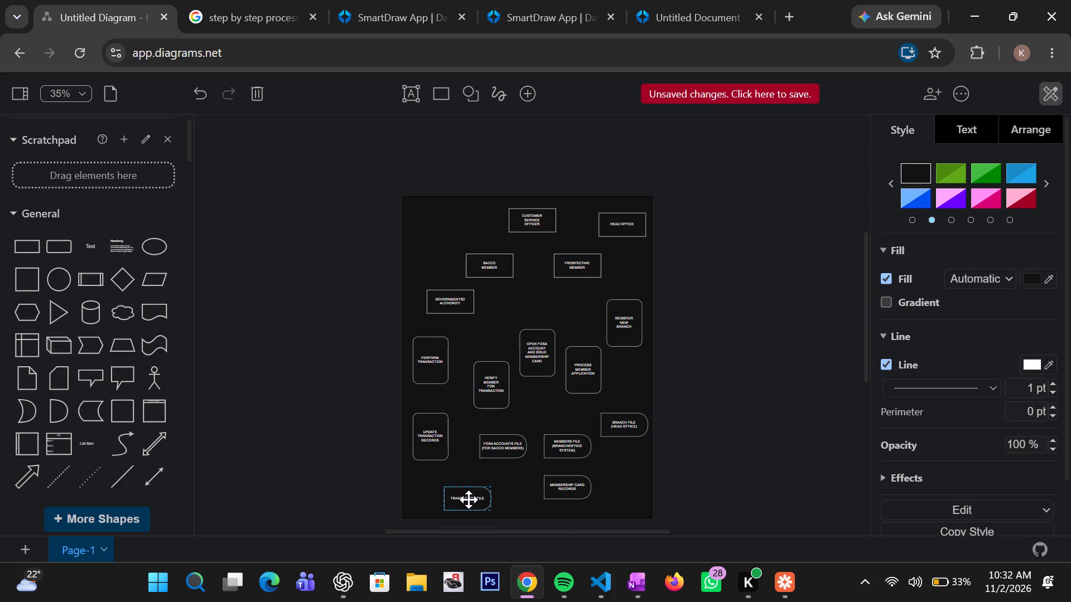
{"action": "left_click_drag", "start_coordinate": [469, 499], "coordinate": [475, 499]}
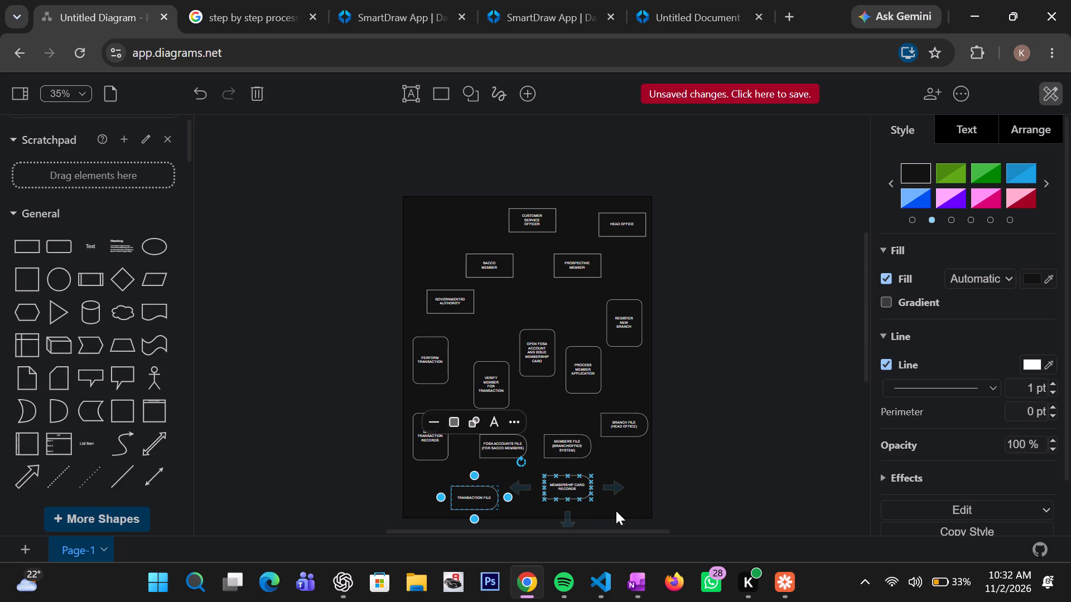
Move the MEMBERSHIP CARD RECORDS data store down and left, nearly level with TRANSACTION FILE.
{"action": "left_click_drag", "start_coordinate": [571, 493], "coordinate": [553, 504]}
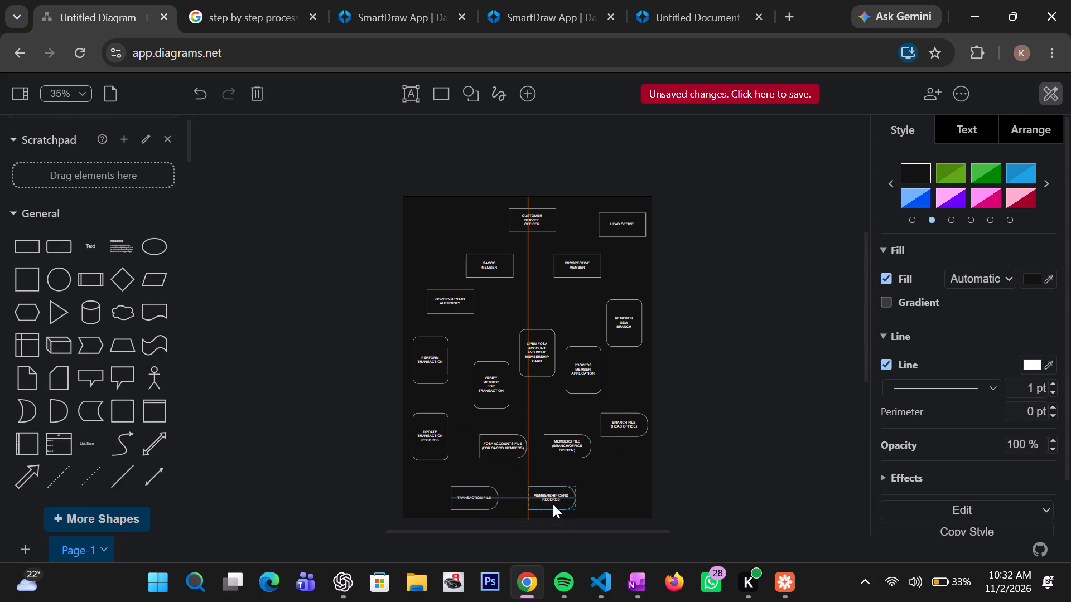
{"action": "left_click_drag", "start_coordinate": [553, 504], "coordinate": [545, 506]}
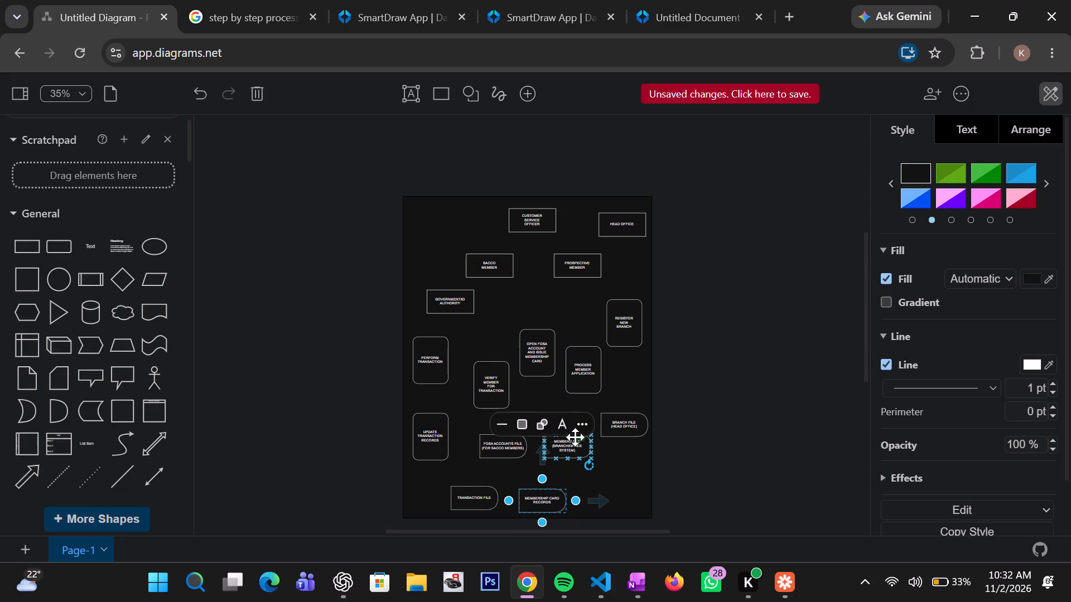
Move the MEMBERS FILE data store slightly down and right, lower than the FOSA ACCOUNTS FILE and BRANCH FILE data stores.
{"action": "left_click_drag", "start_coordinate": [576, 447], "coordinate": [583, 453]}
{"action": "left_click_drag", "start_coordinate": [567, 448], "coordinate": [567, 453]}
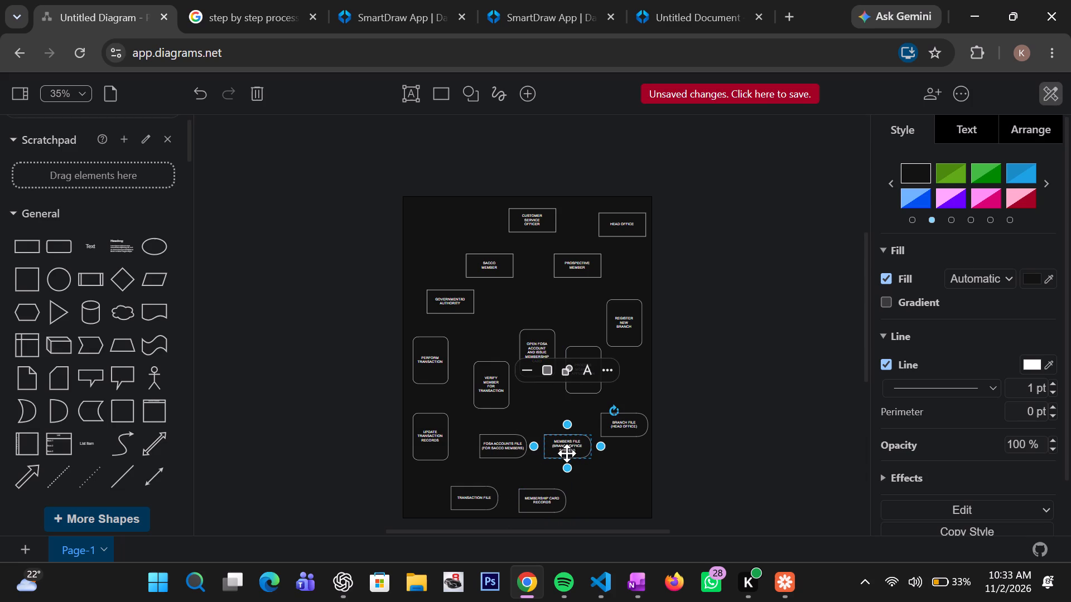
{"action": "left_click_drag", "start_coordinate": [567, 453], "coordinate": [579, 460]}
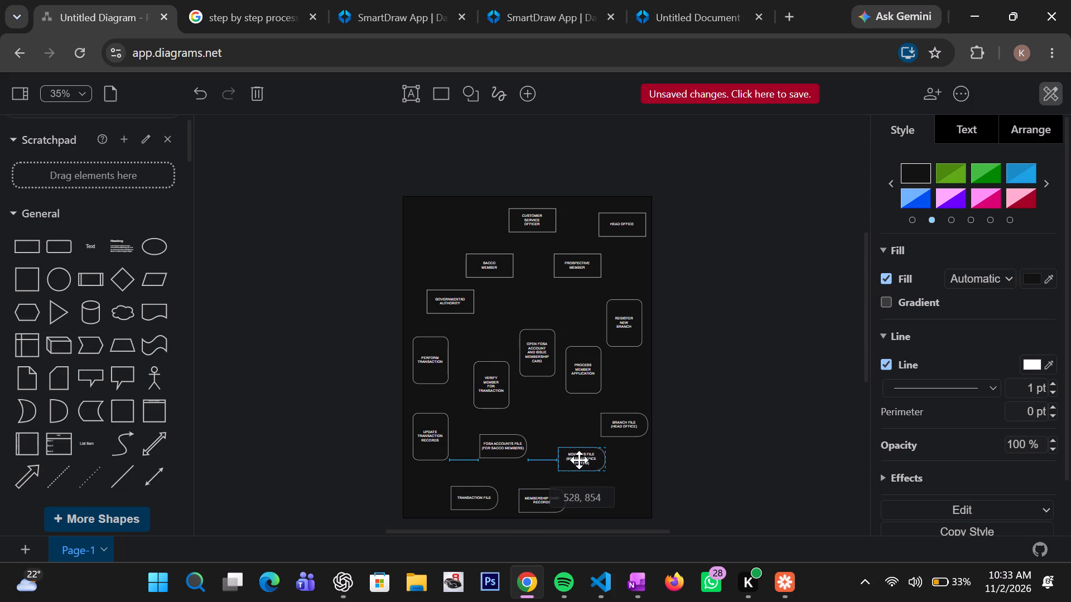
{"action": "left_click_drag", "start_coordinate": [579, 460], "coordinate": [577, 459]}
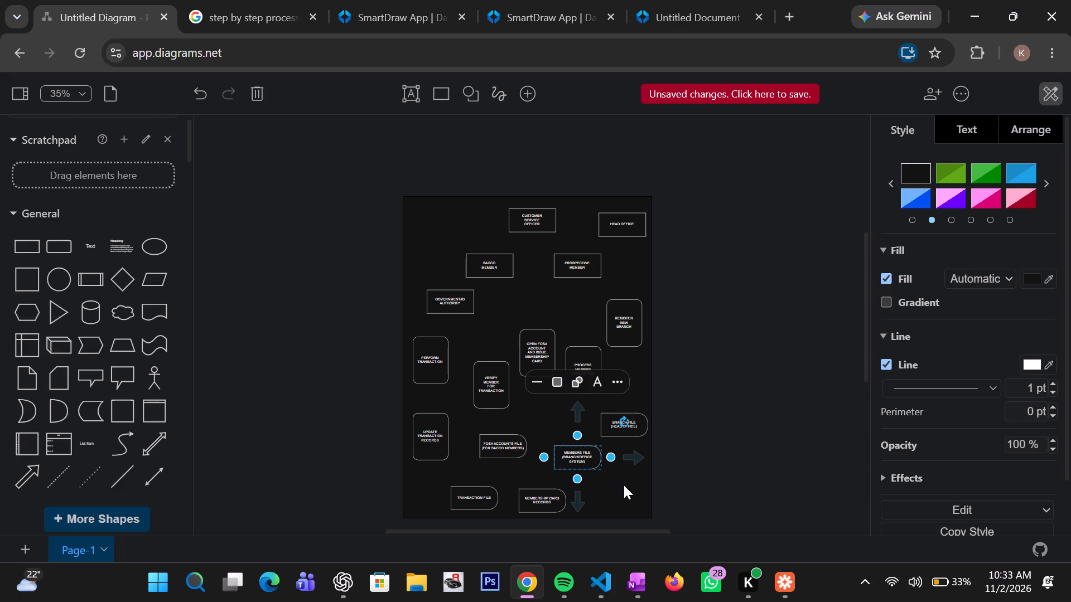
{"action": "left_click", "coordinate": [624, 485]}
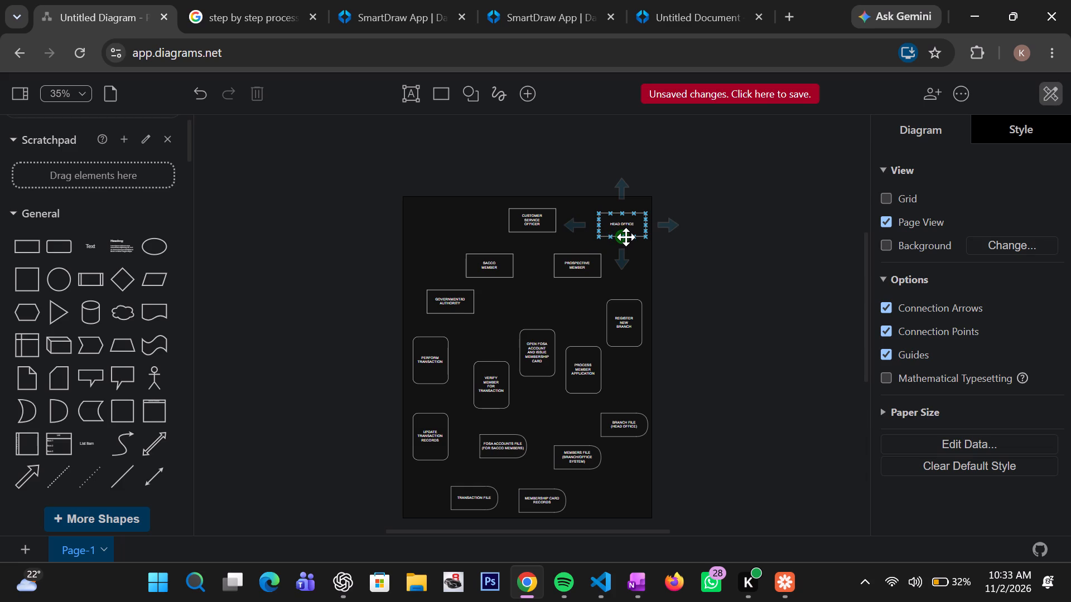
Draw a connector arrow from the bottom of the HEAD OFFICE entity down to the top of the REGISTER NEW BRANCH process.
{"action": "left_click_drag", "start_coordinate": [626, 237], "coordinate": [624, 259]}
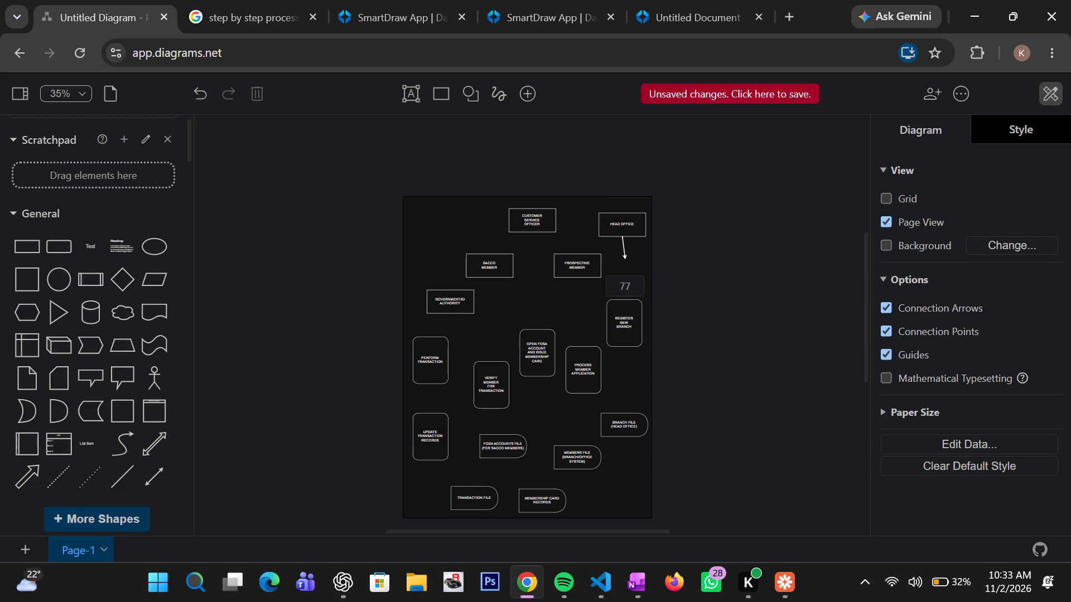
{"action": "left_click_drag", "start_coordinate": [624, 259], "coordinate": [623, 298]}
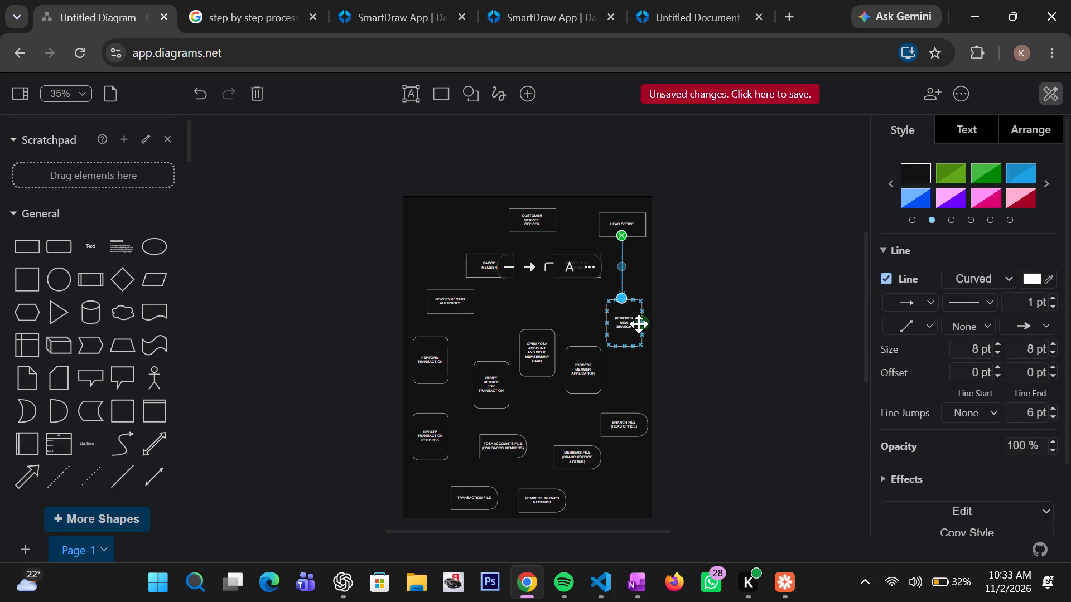
{"action": "left_click", "coordinate": [634, 283]}
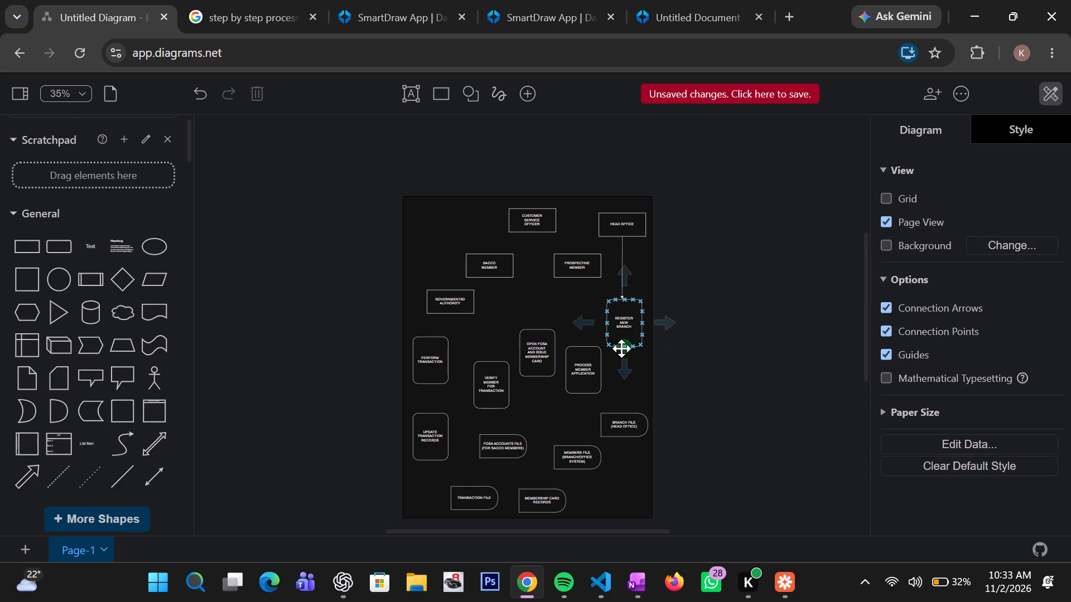
Connect the bottom of the REGISTER NEW BRANCH process to the top of the BRANCH FILE (HEAD OFFICE) data store with an arrow.
{"action": "left_click_drag", "start_coordinate": [623, 346], "coordinate": [620, 399]}
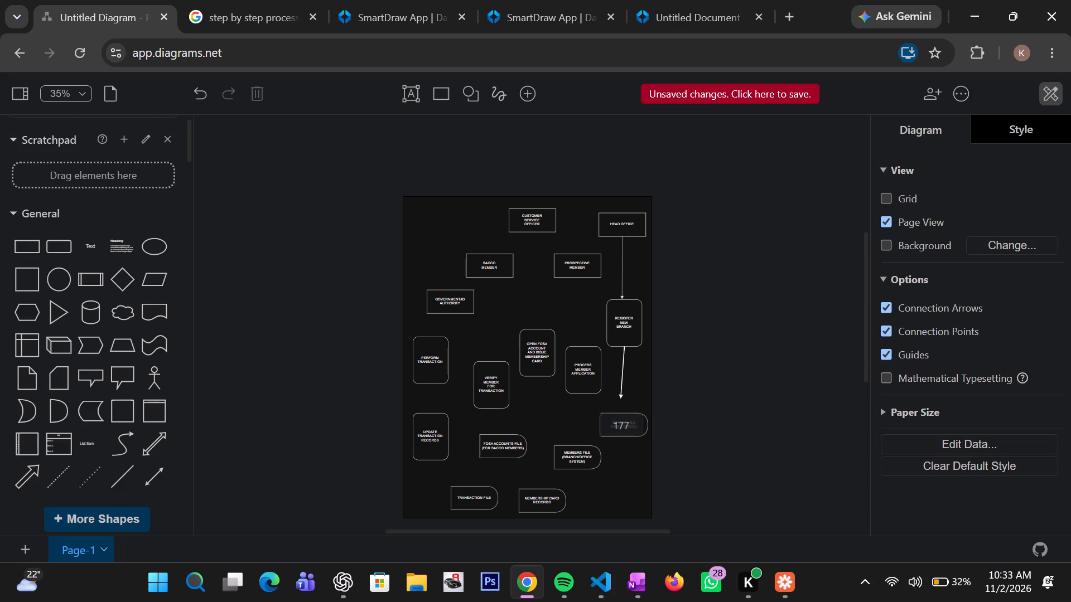
{"action": "left_click_drag", "start_coordinate": [620, 399], "coordinate": [624, 410]}
{"action": "left_click_drag", "start_coordinate": [624, 410], "coordinate": [624, 412]}
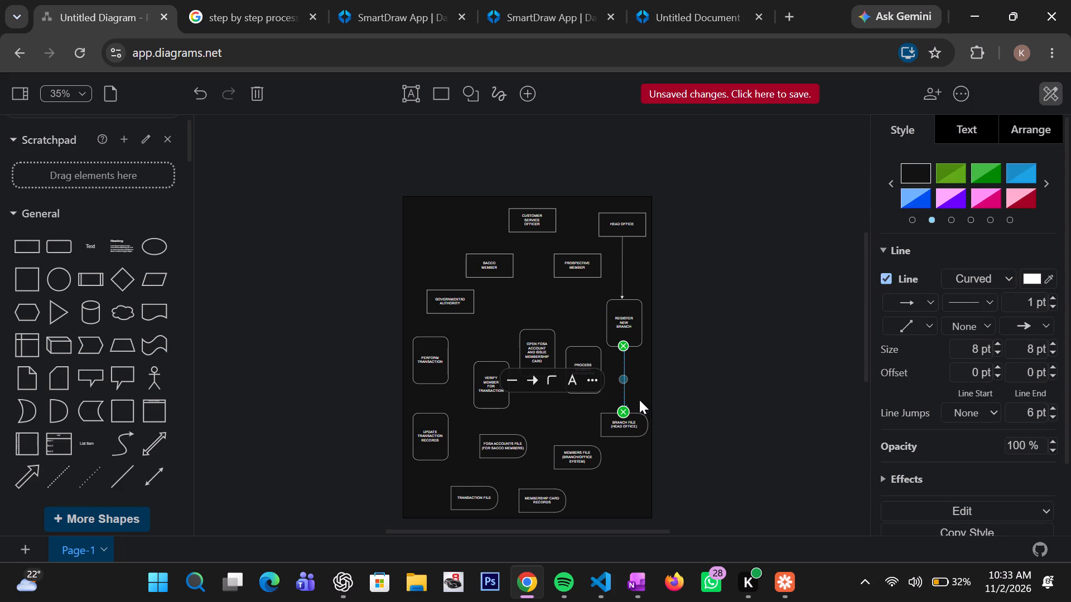
{"action": "left_click", "coordinate": [639, 400]}
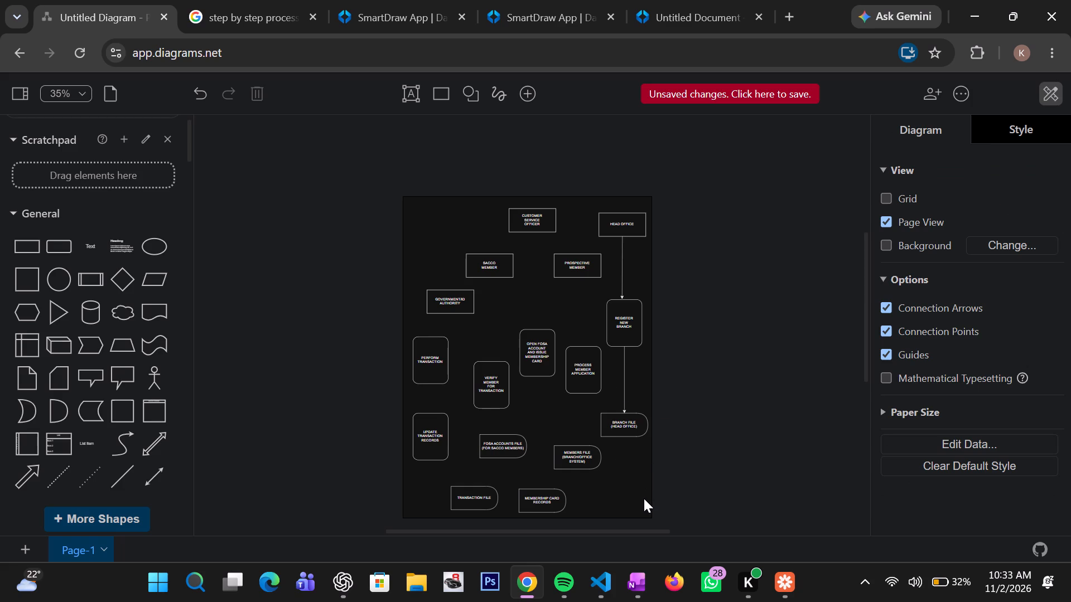
Attach the end of the HEAD OFFICE arrow to the top edge of the REGISTER NEW BRANCH process, near its centre.
{"action": "key", "text": "ctrl+equal"}
{"action": "key", "text": "ctrl+equal"}
{"action": "key", "text": "ctrl+equal"}
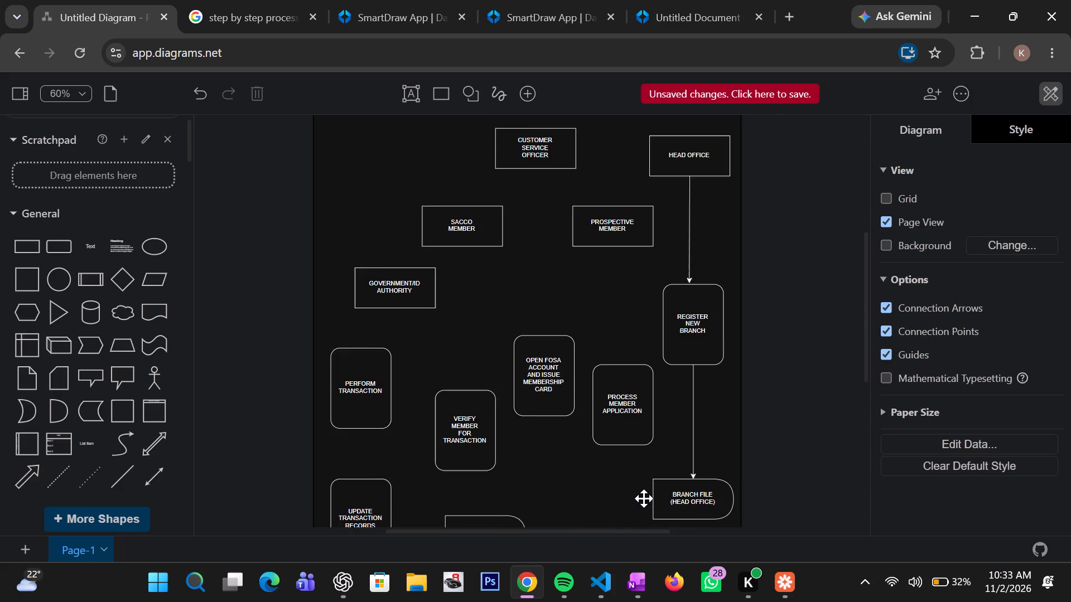
{"action": "key", "text": "ctrl+equal"}
{"action": "key", "text": "ctrl+equal"}
{"action": "key", "text": "ctrl+equal"}
{"action": "key", "text": "ctrl+equal"}
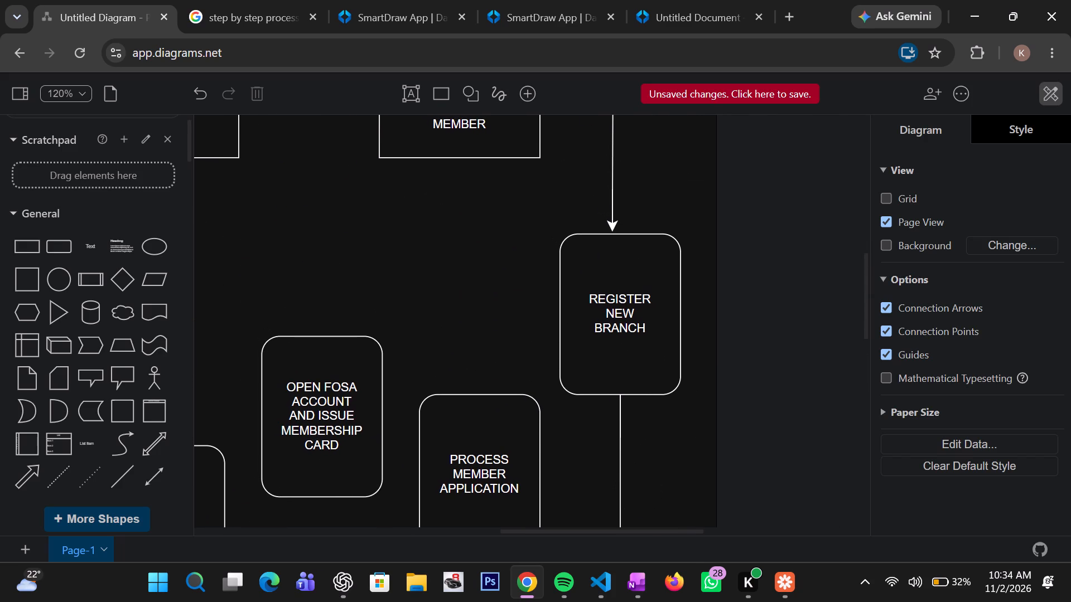
{"action": "left_click", "coordinate": [615, 226]}
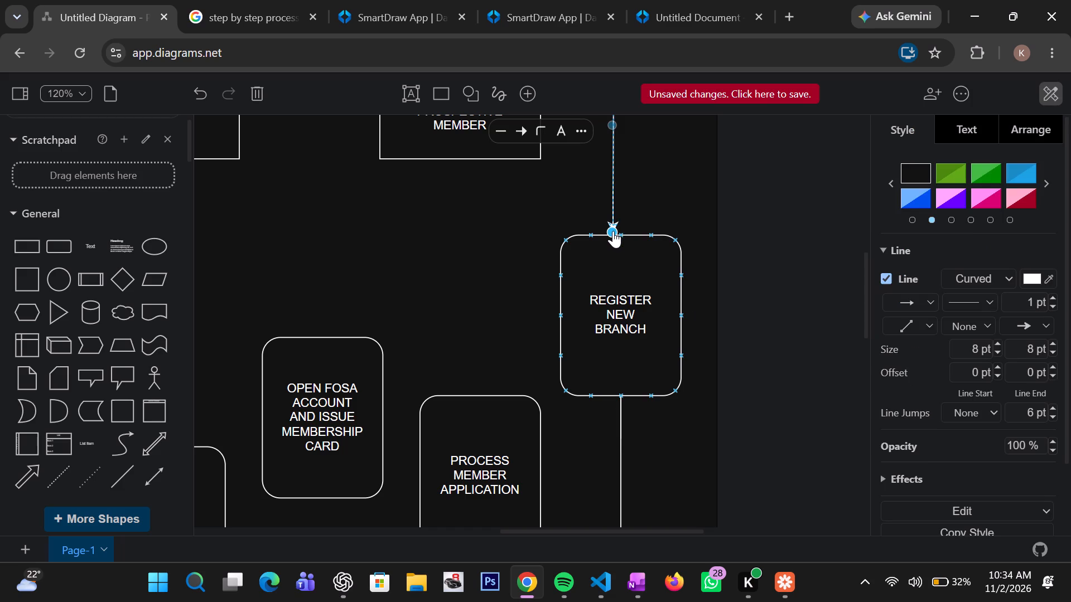
{"action": "left_click_drag", "start_coordinate": [613, 231], "coordinate": [613, 239]}
{"action": "left_click_drag", "start_coordinate": [613, 239], "coordinate": [613, 244]}
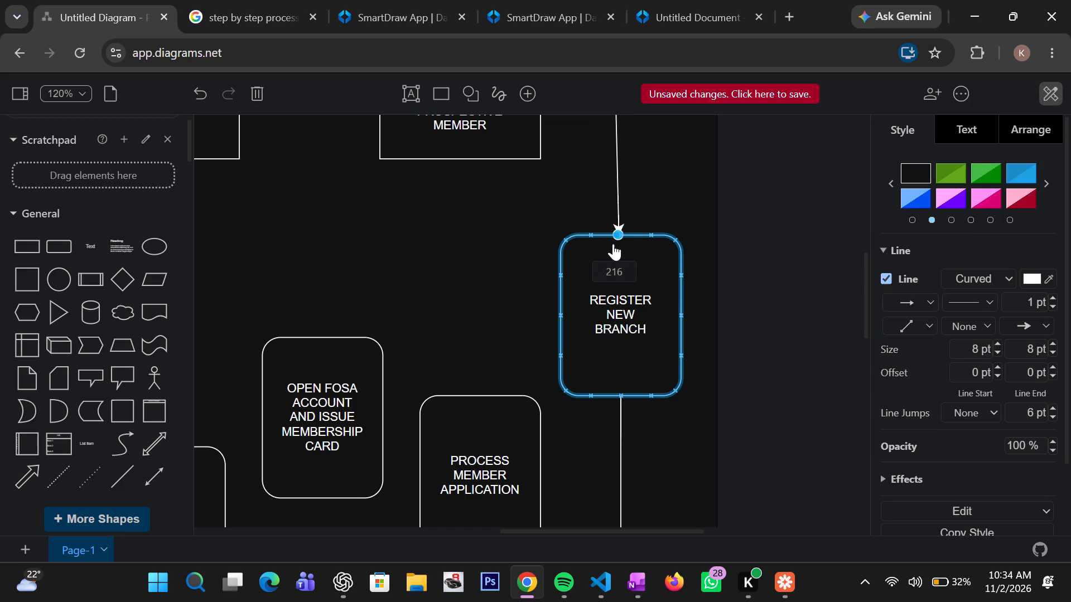
{"action": "left_click", "coordinate": [655, 205]}
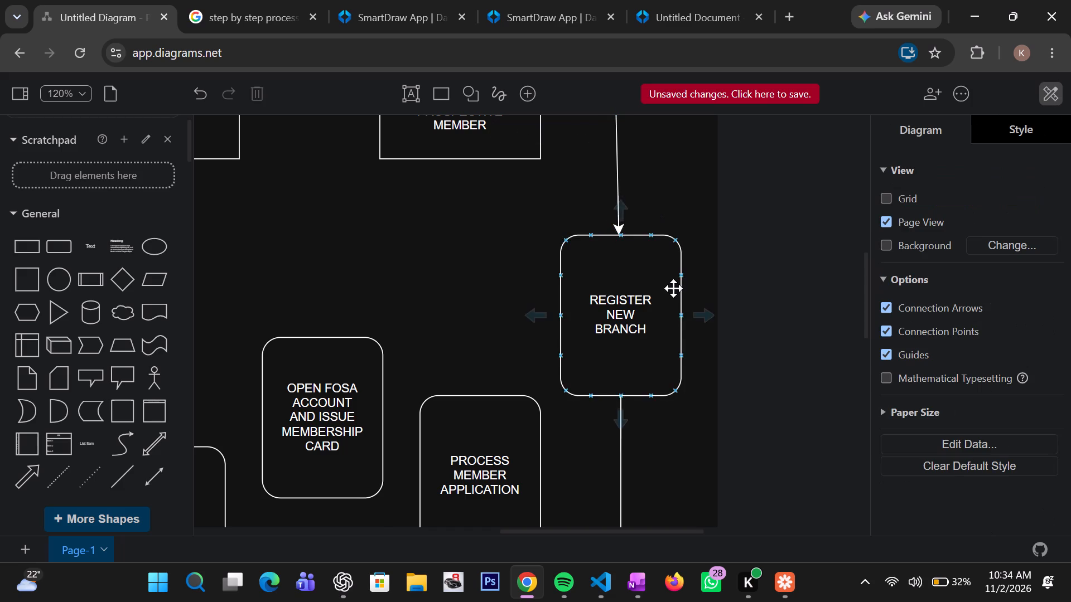
Inspect the arrows linking HEAD OFFICE, REGISTER NEW BRANCH and BRANCH FILE (HEAD OFFICE) for correct attachment.
{"action": "scroll", "coordinate": [673, 288], "scroll_direction": "down", "scroll_amount": 1}
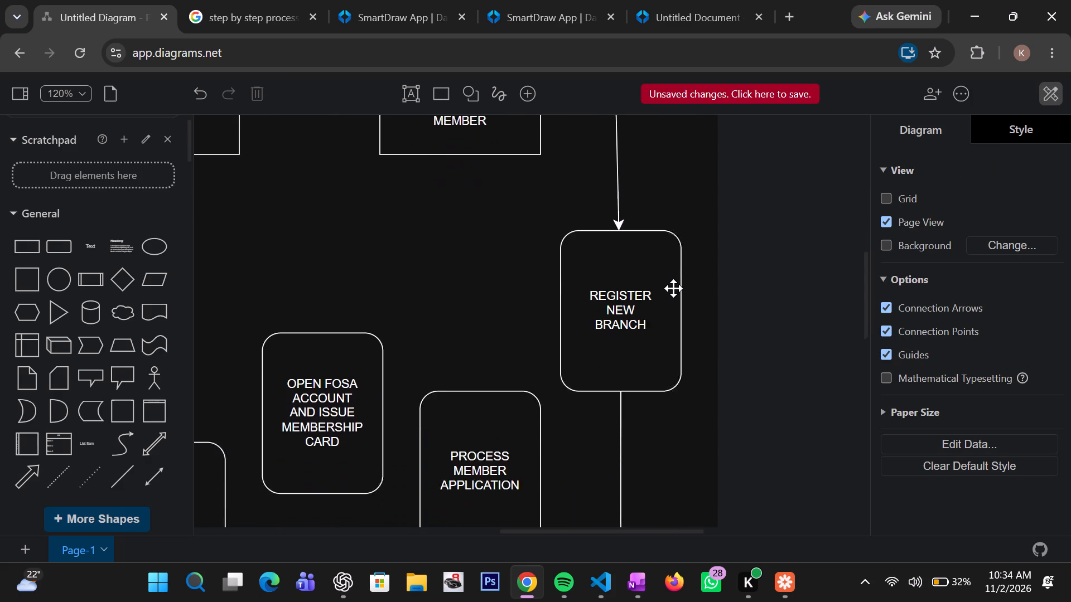
{"action": "scroll", "coordinate": [673, 288], "scroll_direction": "down", "scroll_amount": 1}
{"action": "scroll", "coordinate": [660, 372], "scroll_direction": "up", "scroll_amount": 1}
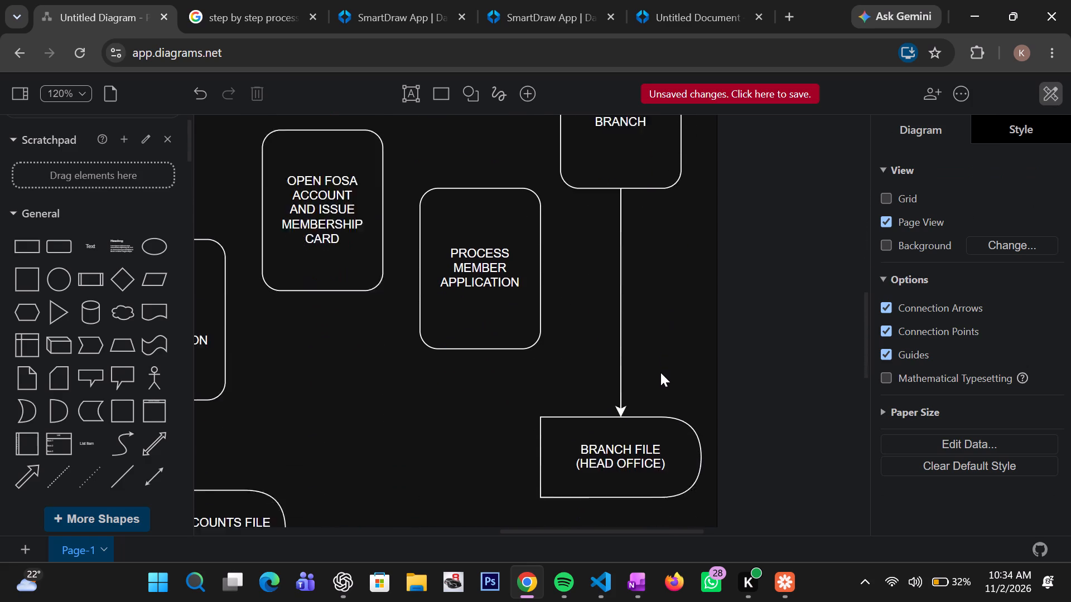
{"action": "scroll", "coordinate": [660, 372], "scroll_direction": "up", "scroll_amount": 1}
{"action": "scroll", "coordinate": [660, 372], "scroll_direction": "down", "scroll_amount": 1}
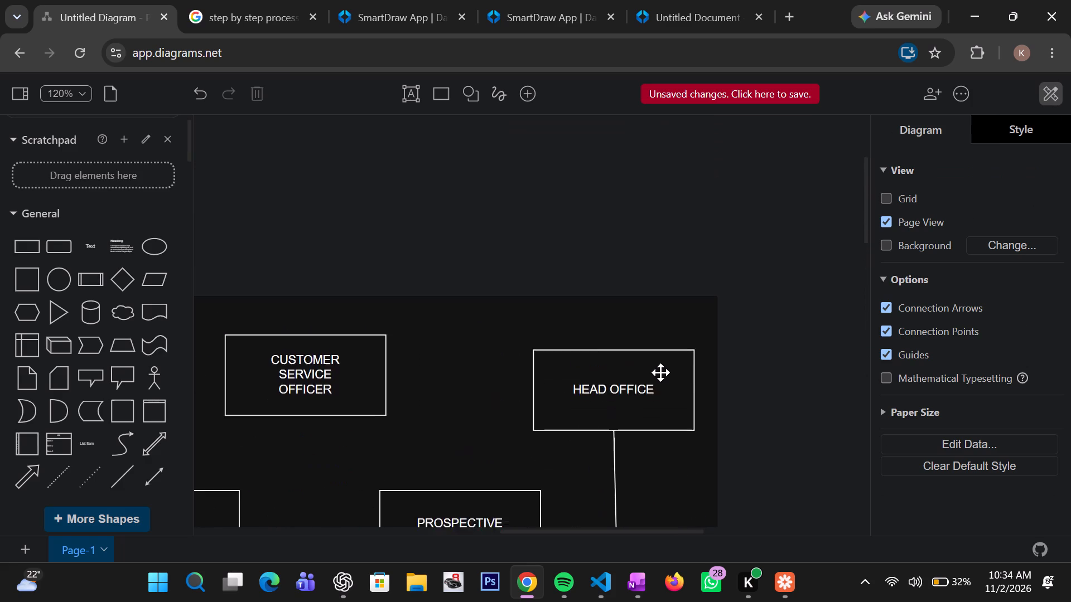
{"action": "scroll", "coordinate": [660, 372], "scroll_direction": "down", "scroll_amount": 2}
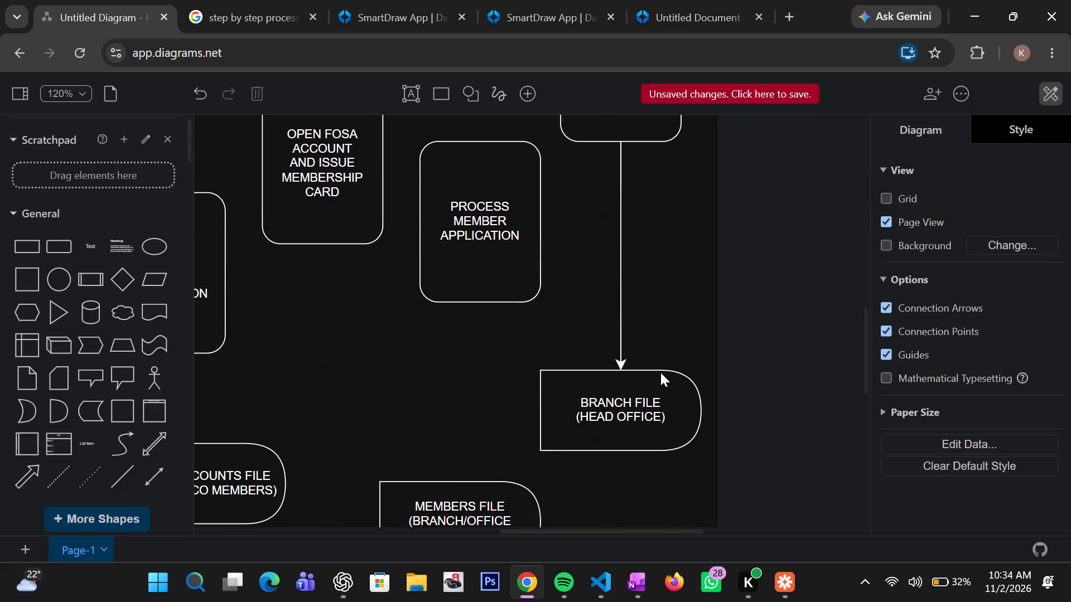
{"action": "scroll", "coordinate": [660, 372], "scroll_direction": "down", "scroll_amount": 1}
{"action": "left_click", "coordinate": [639, 417]}
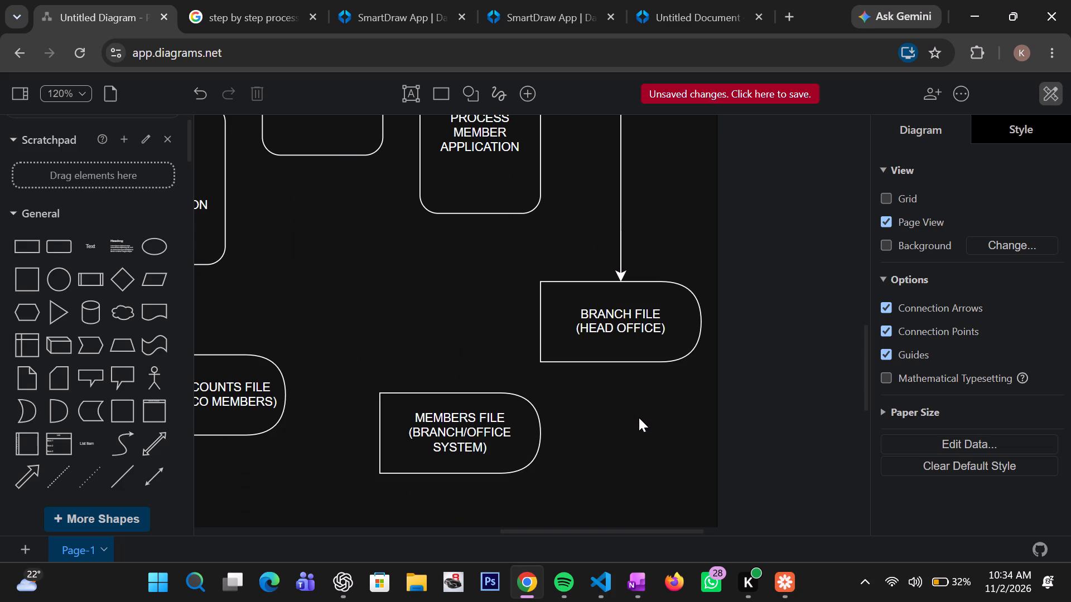
Connect the bottom of the PROSPECTIVE MEMBER entity to the top centre of the PROCESS MEMBER APPLICATION process with an arrow.
{"action": "key", "text": "ctrl+minus"}
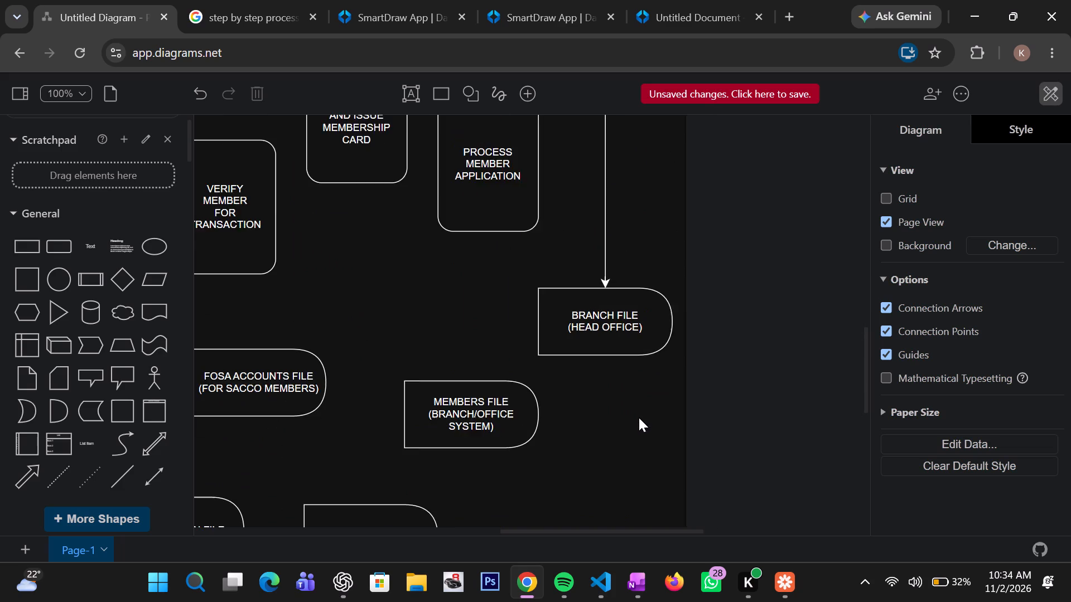
{"action": "key", "text": "ctrl+minus"}
{"action": "key", "text": "ctrl+minus"}
{"action": "key", "text": "ctrl+minus"}
{"action": "key", "text": "ctrl+minus"}
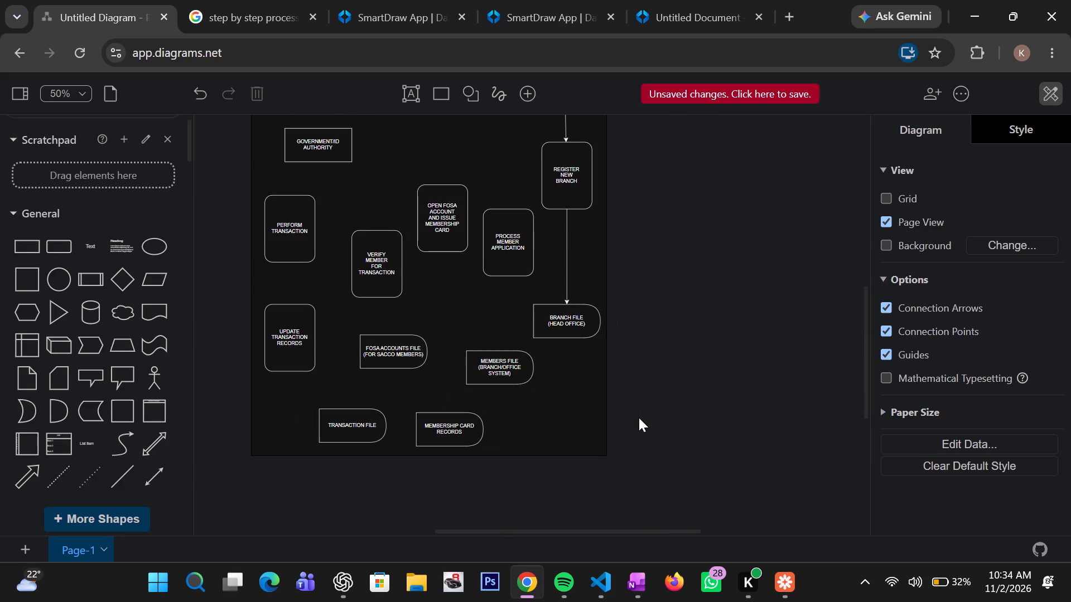
{"action": "scroll", "coordinate": [585, 316], "scroll_direction": "up", "scroll_amount": 1}
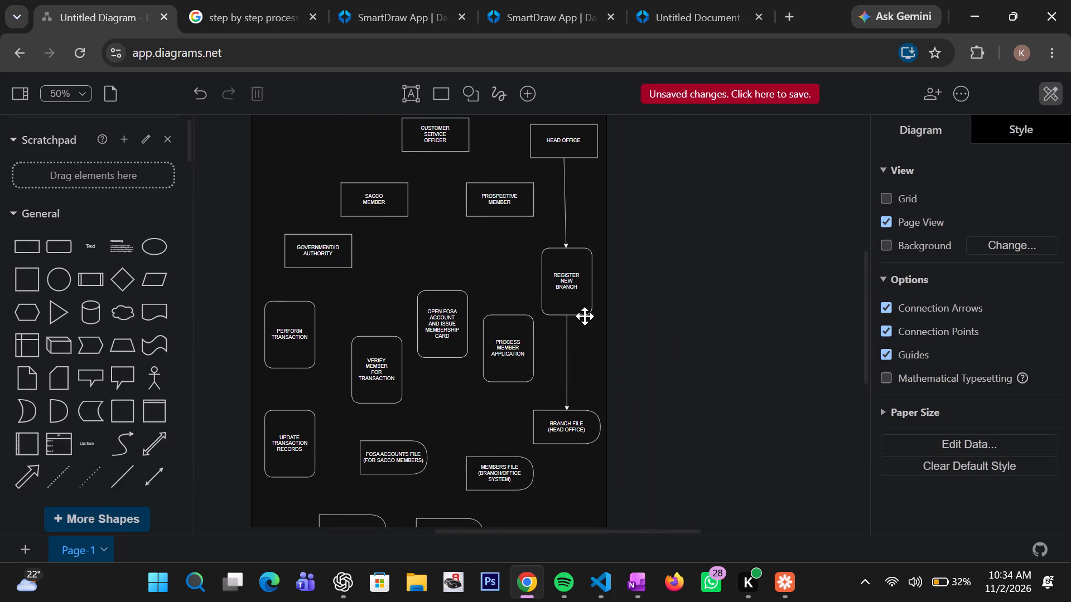
{"action": "key", "text": "ctrl+minus"}
{"action": "left_click", "coordinate": [668, 388]}
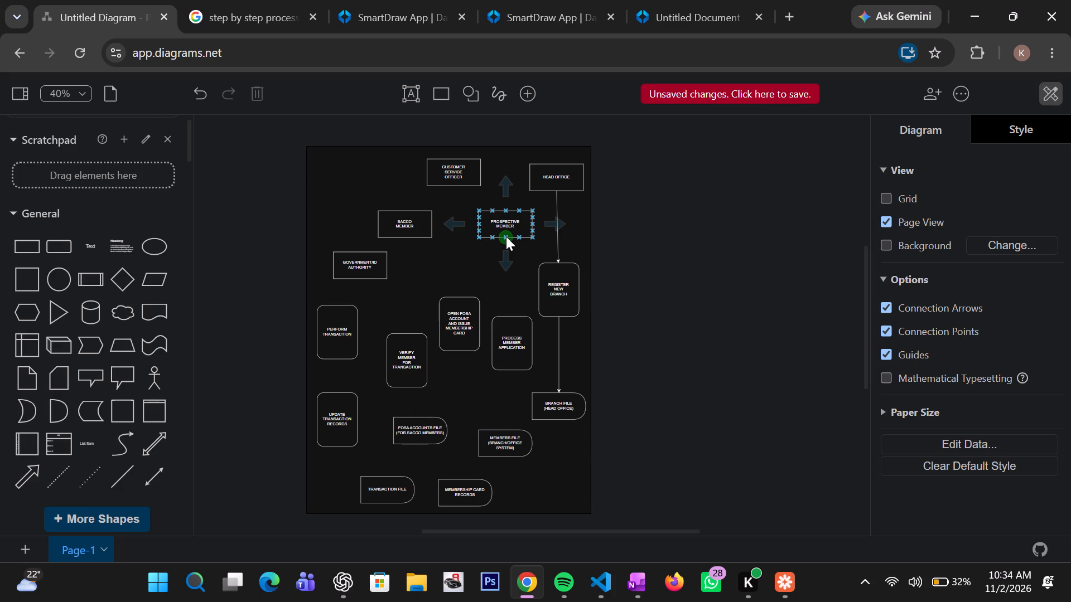
{"action": "left_click_drag", "start_coordinate": [506, 236], "coordinate": [506, 302]}
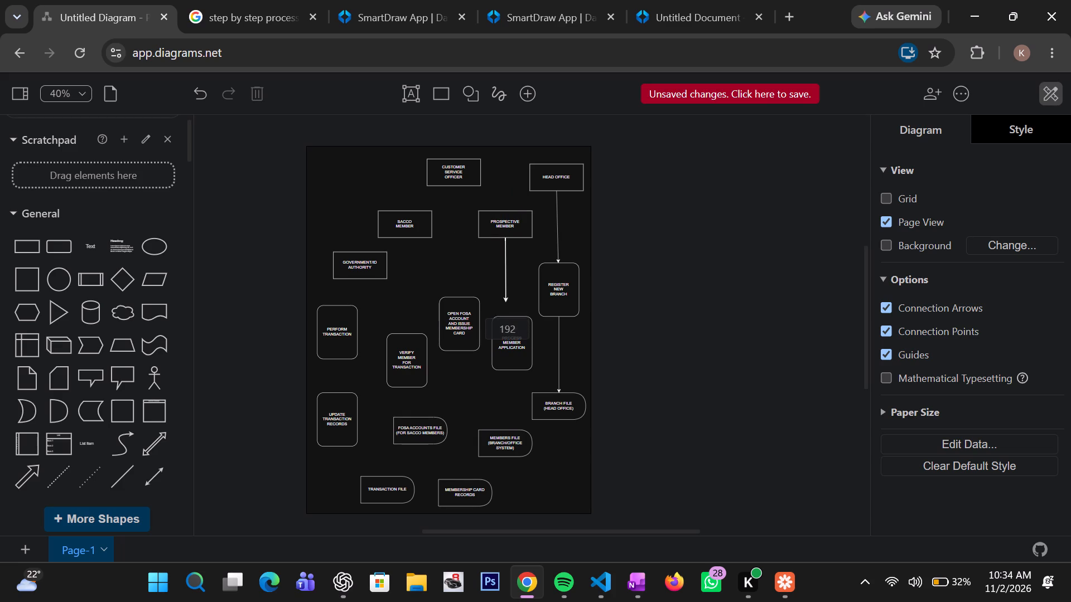
{"action": "left_click_drag", "start_coordinate": [506, 302], "coordinate": [505, 315]}
{"action": "left_click_drag", "start_coordinate": [505, 315], "coordinate": [505, 317]}
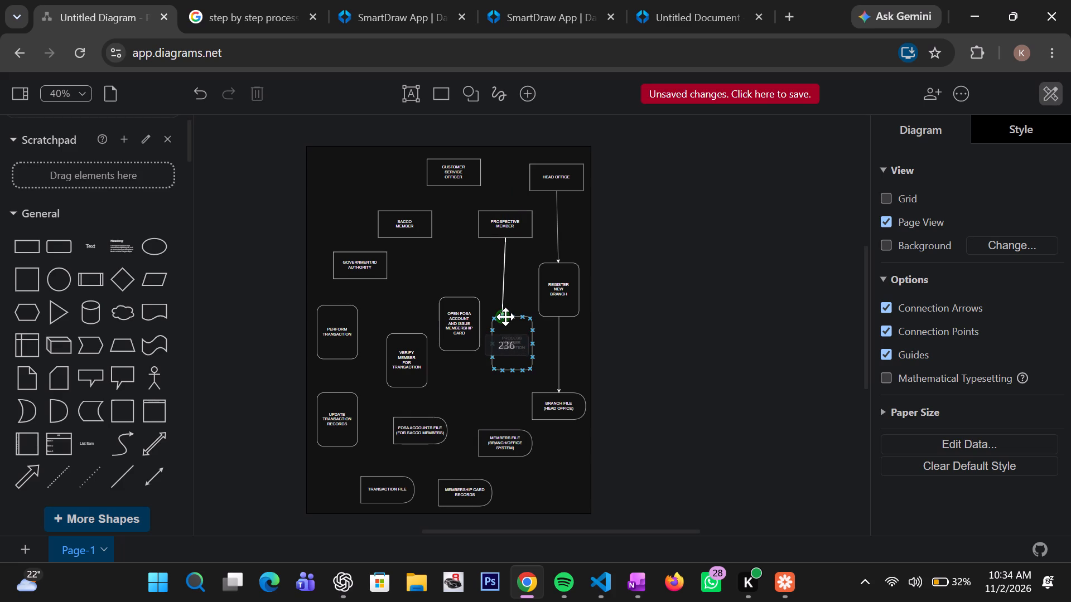
{"action": "left_click_drag", "start_coordinate": [505, 317], "coordinate": [509, 318]}
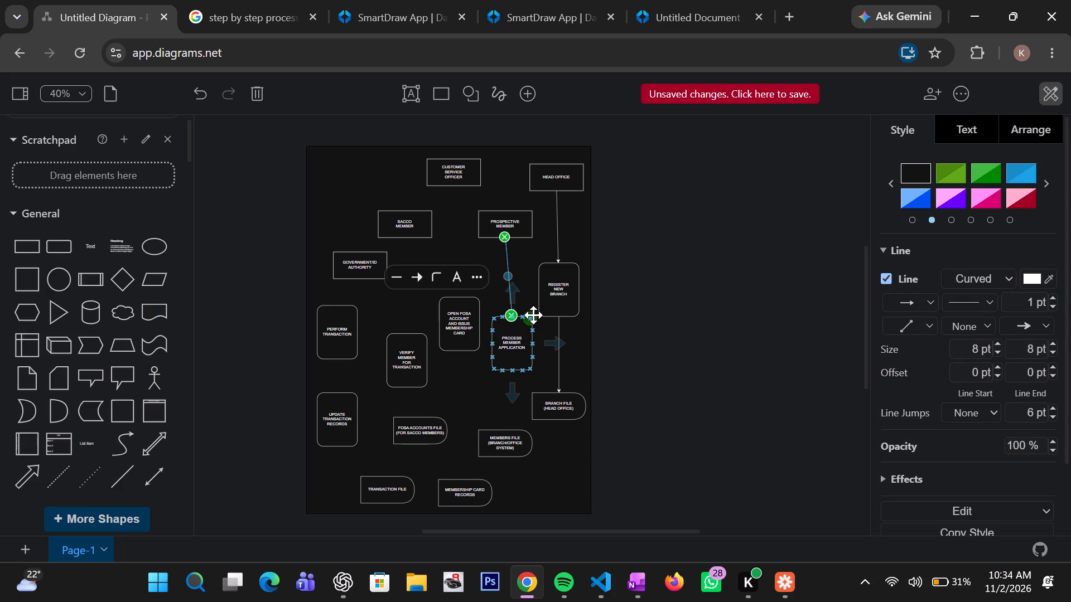
{"action": "left_click", "coordinate": [544, 365]}
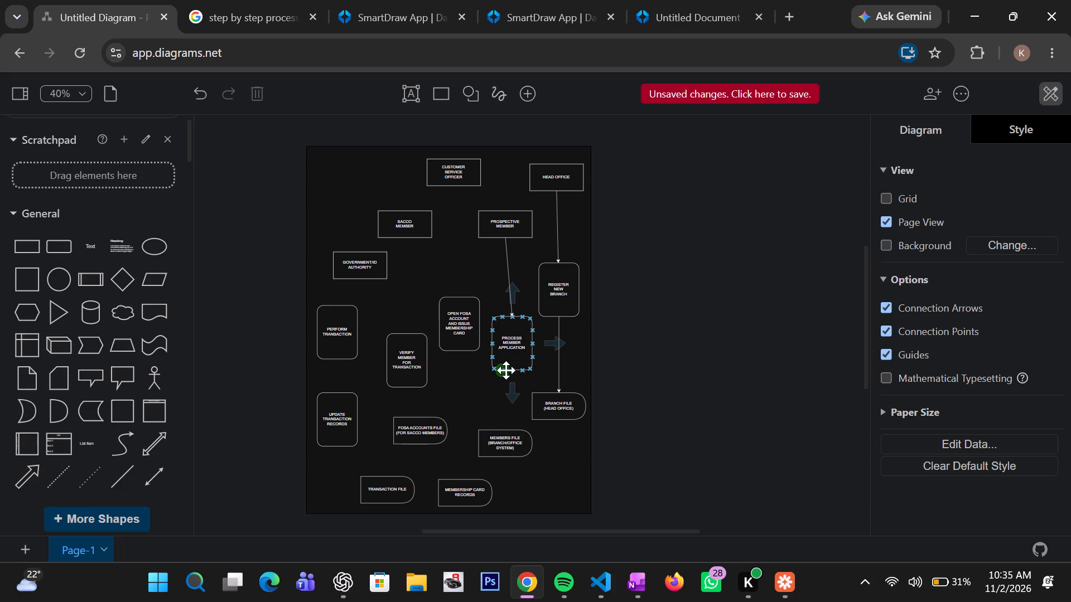
Connect the bottom of the PROCESS MEMBER APPLICATION process to the top centre of the MEMBERS FILE (BRANCH/OFFICE SYSTEM) data store with an arrow.
{"action": "left_click_drag", "start_coordinate": [505, 370], "coordinate": [504, 407]}
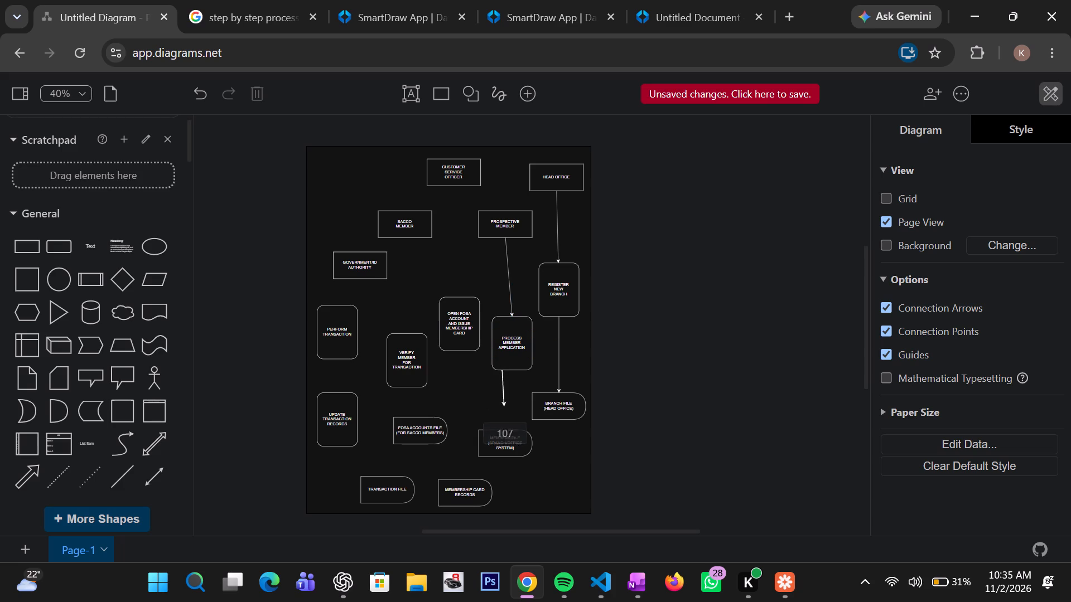
{"action": "left_click_drag", "start_coordinate": [504, 407], "coordinate": [500, 431]}
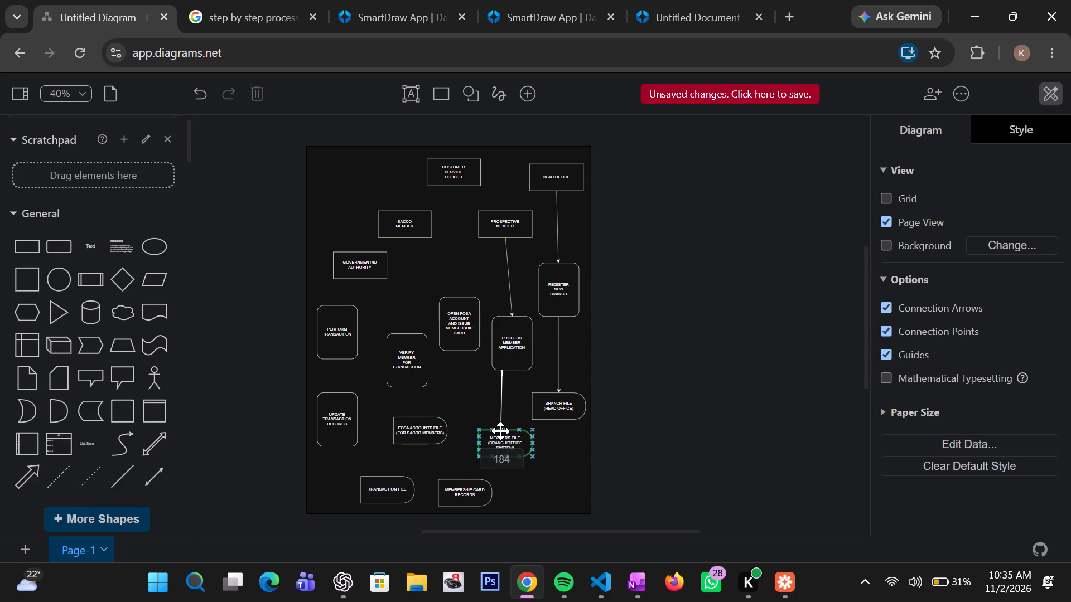
{"action": "left_click_drag", "start_coordinate": [500, 431], "coordinate": [503, 433]}
{"action": "left_click_drag", "start_coordinate": [503, 433], "coordinate": [501, 433]}
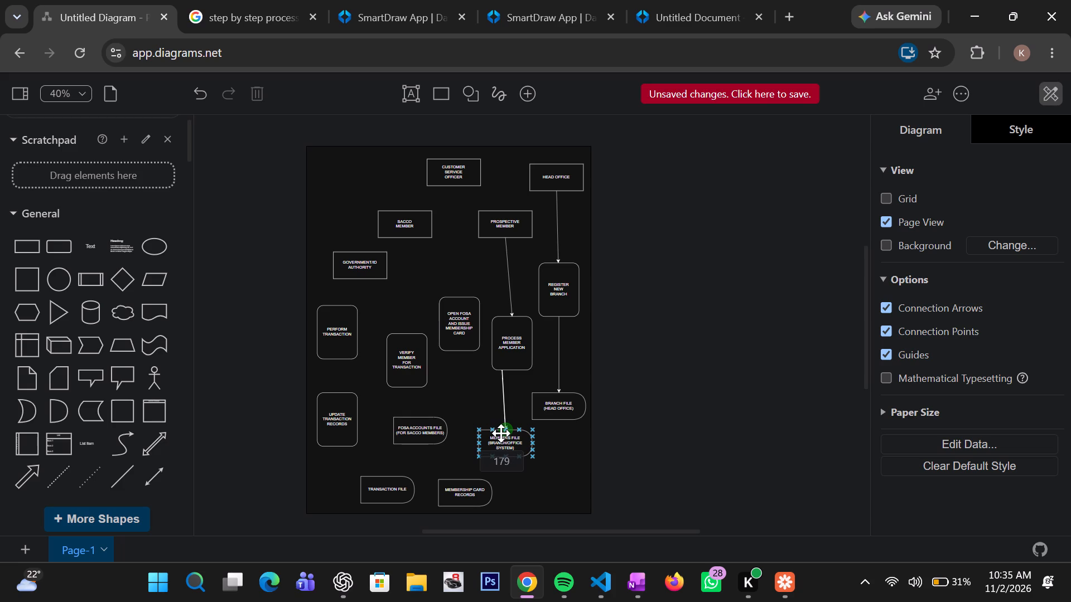
{"action": "left_click_drag", "start_coordinate": [501, 433], "coordinate": [501, 433]}
{"action": "left_click", "coordinate": [475, 399]}
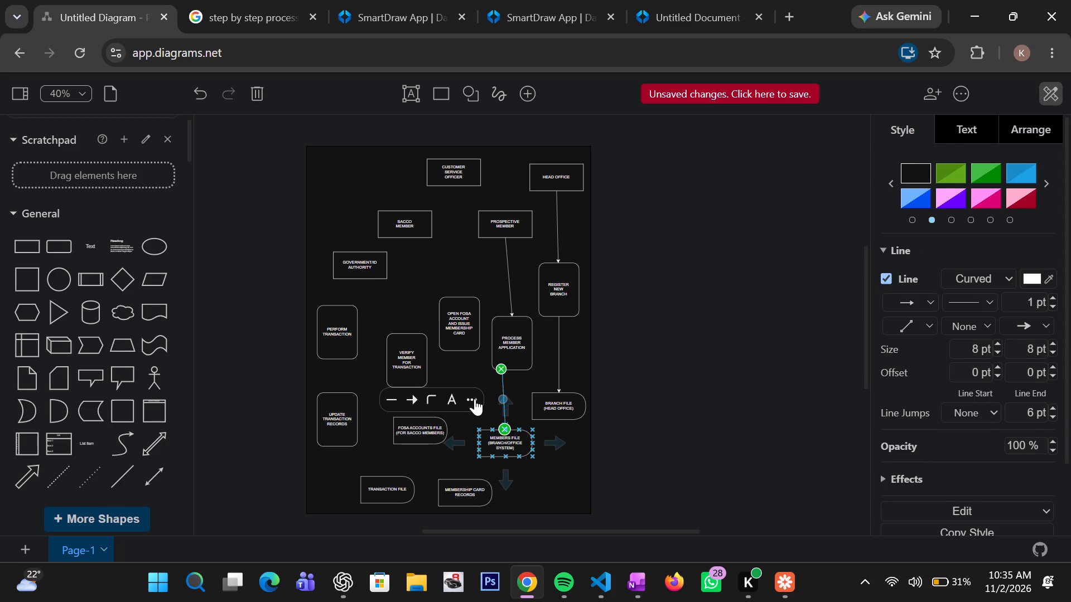
{"action": "left_click", "coordinate": [633, 466]}
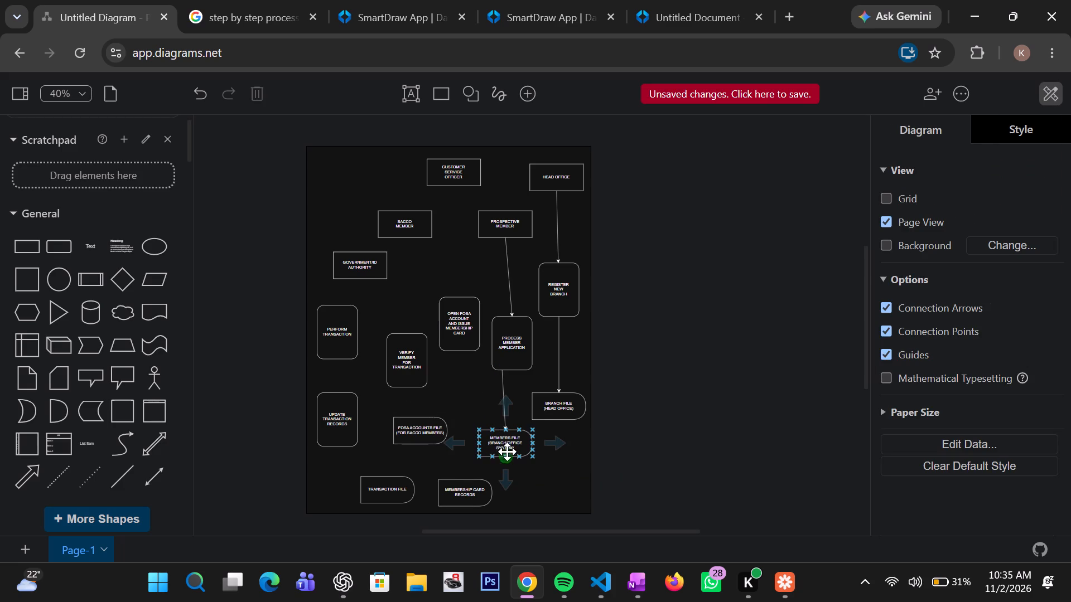
Shift the MEMBERS FILE data store slightly down and left to straighten its incoming arrow.
{"action": "left_click", "coordinate": [509, 446]}
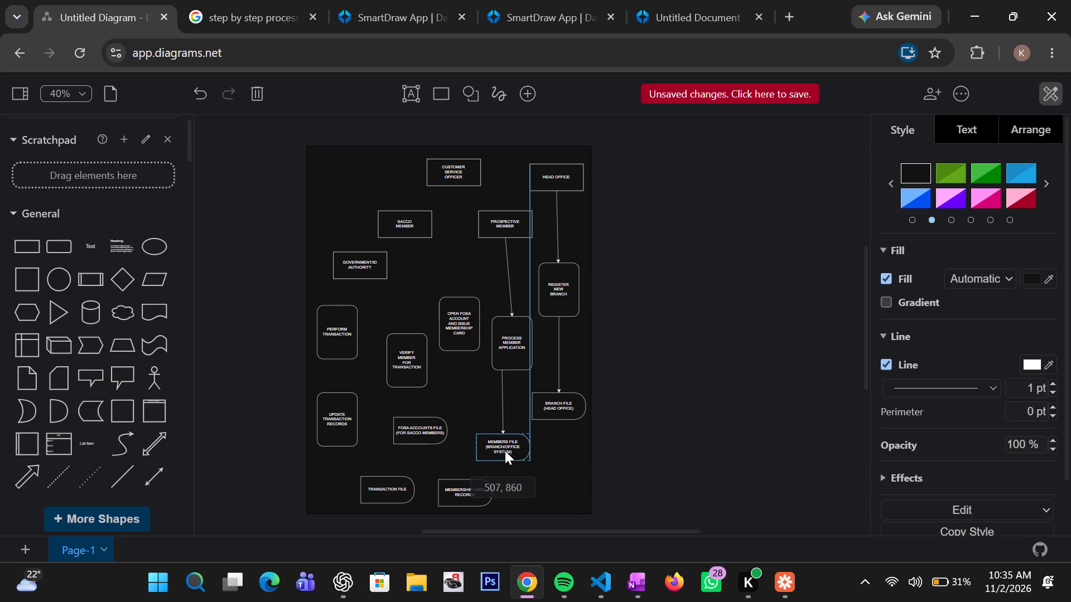
{"action": "left_click", "coordinate": [553, 479]}
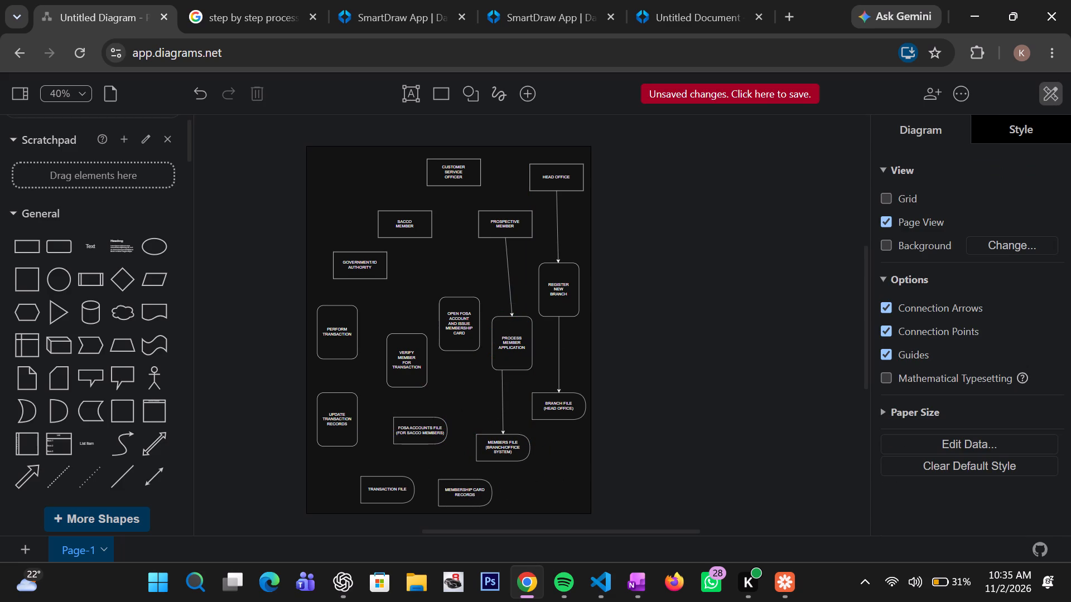
Move the PROSPECTIVE MEMBER entity slightly right, centred above PROCESS MEMBER APPLICATION, so the arrow between them runs vertically.
{"action": "left_click_drag", "start_coordinate": [505, 222], "coordinate": [517, 220]}
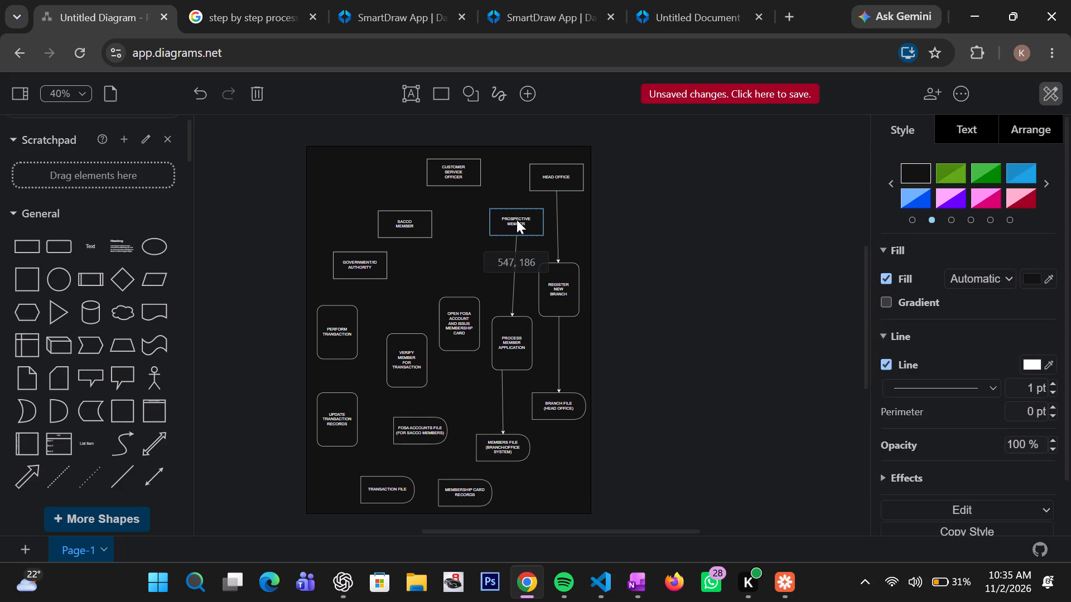
{"action": "left_click_drag", "start_coordinate": [517, 220], "coordinate": [512, 221]}
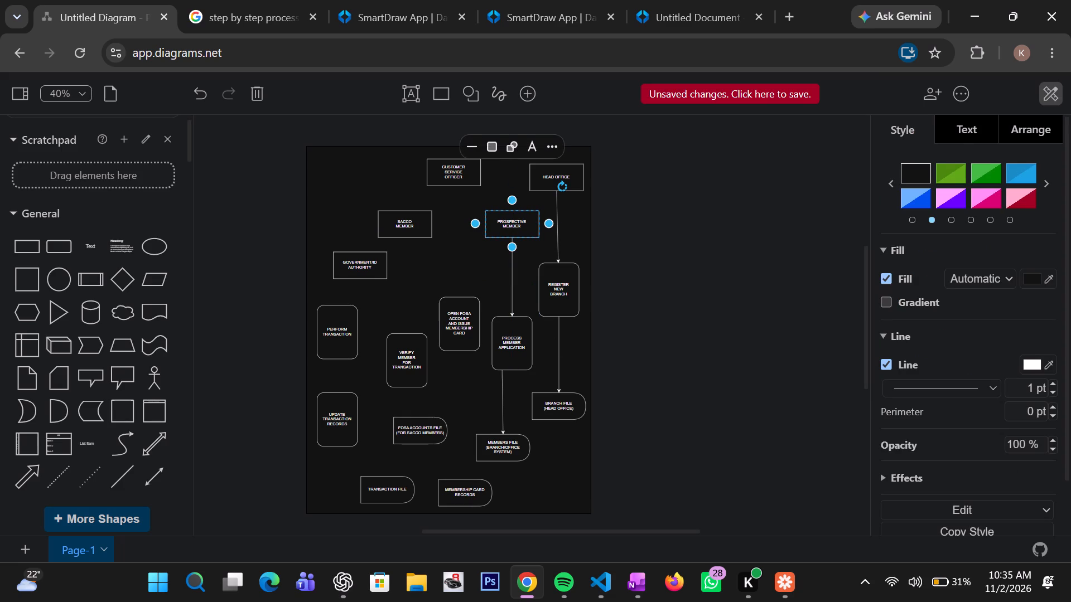
{"action": "left_click", "coordinate": [554, 461]}
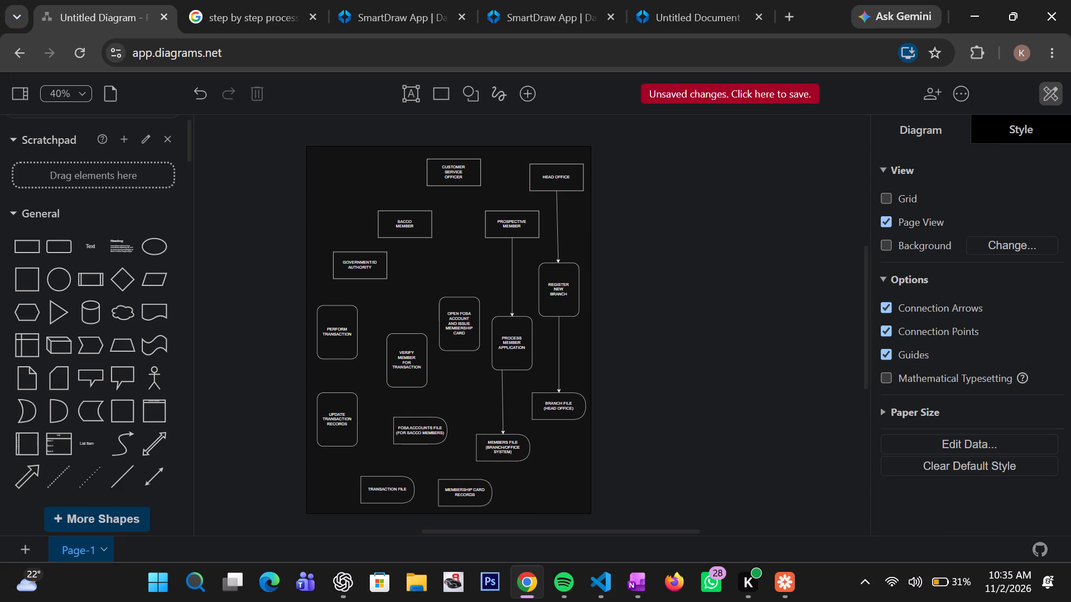
Fine-tune the MEMBERS FILE data store's position slightly further down and left so the arrow from PROCESS MEMBER APPLICATION runs nearly vertically.
{"action": "left_click", "coordinate": [504, 453]}
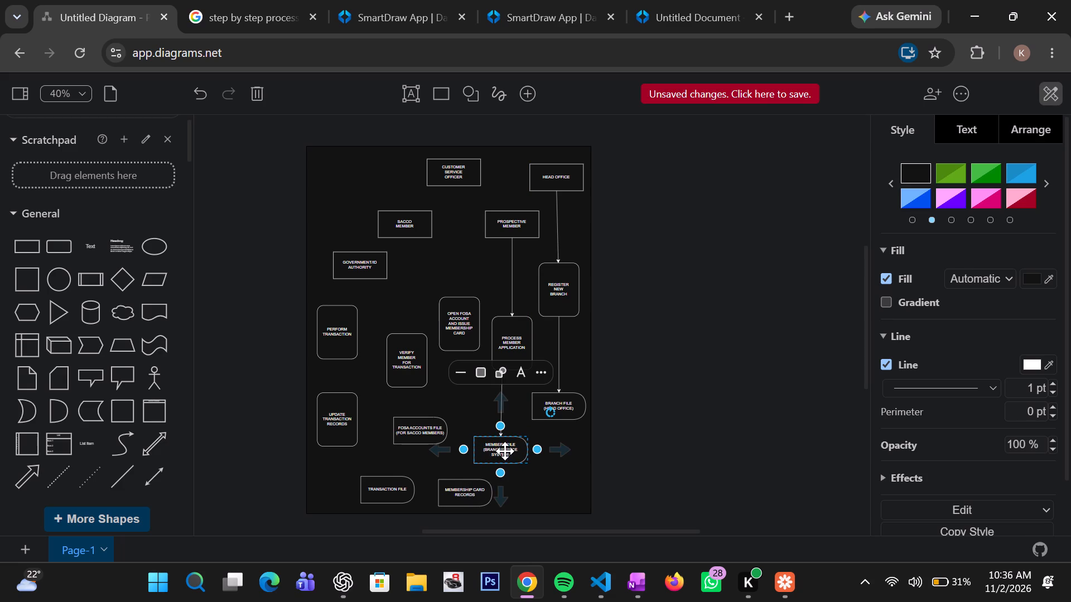
{"action": "left_click", "coordinate": [505, 451]}
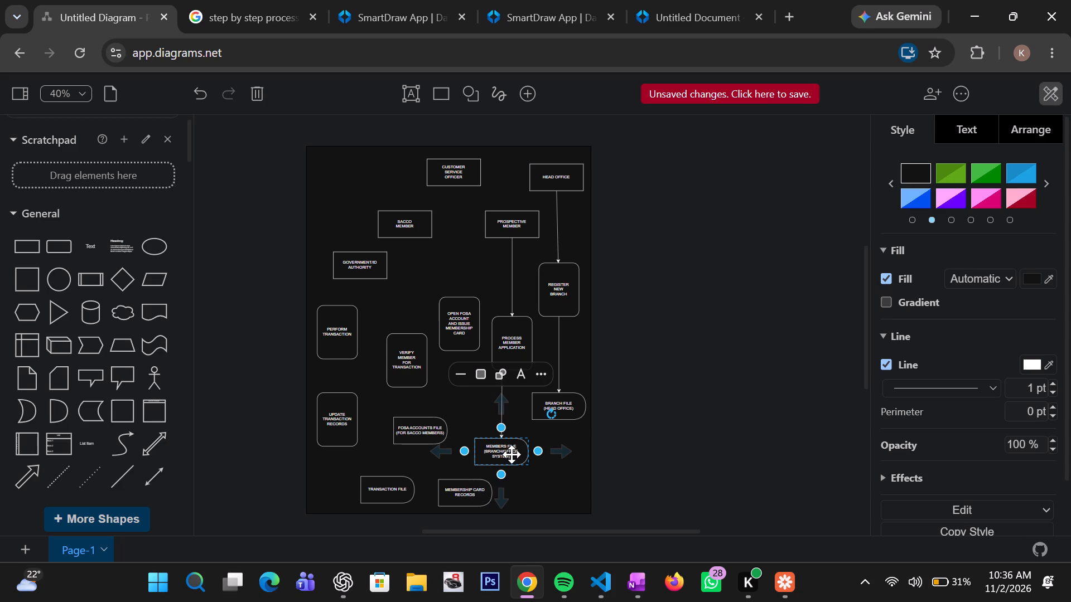
{"action": "left_click", "coordinate": [554, 475]}
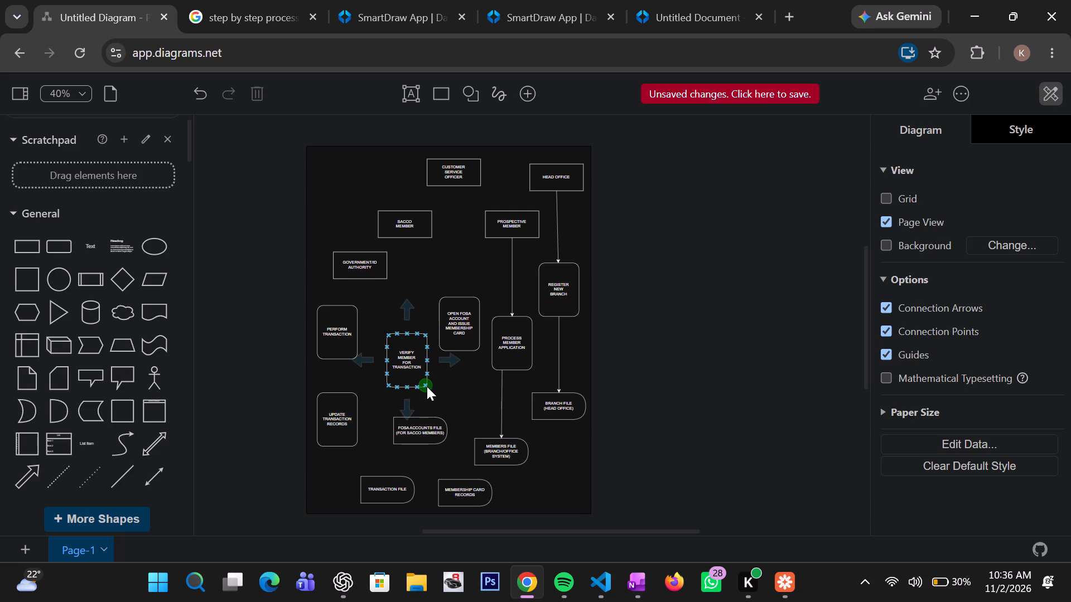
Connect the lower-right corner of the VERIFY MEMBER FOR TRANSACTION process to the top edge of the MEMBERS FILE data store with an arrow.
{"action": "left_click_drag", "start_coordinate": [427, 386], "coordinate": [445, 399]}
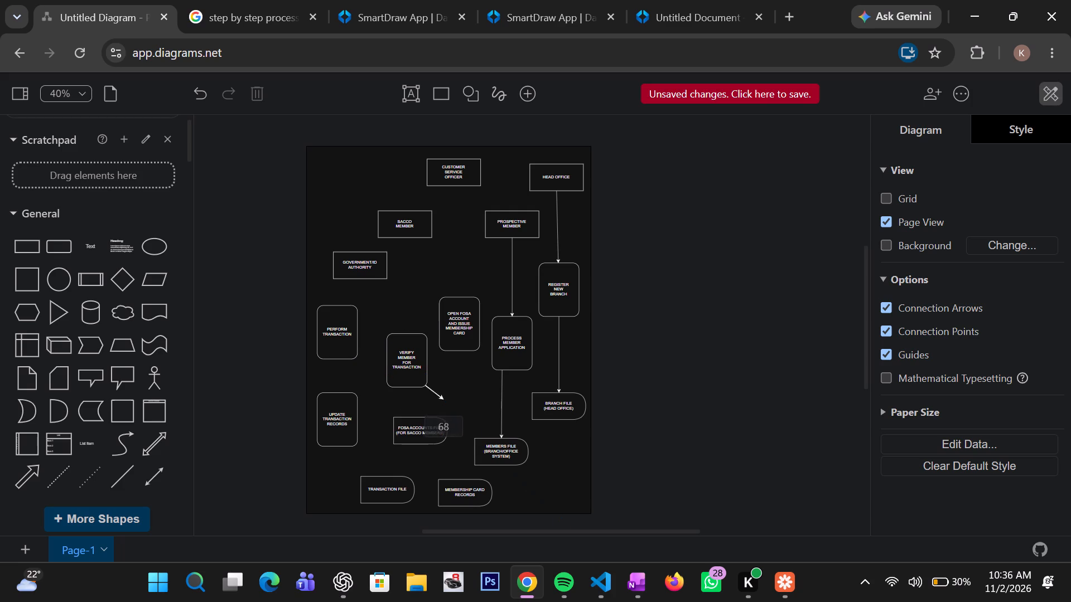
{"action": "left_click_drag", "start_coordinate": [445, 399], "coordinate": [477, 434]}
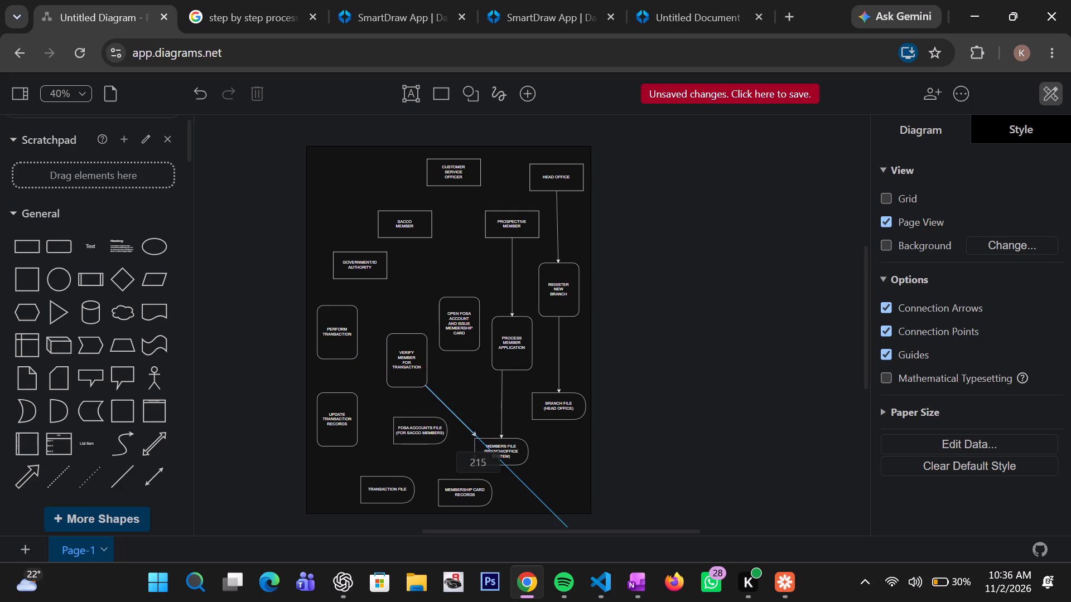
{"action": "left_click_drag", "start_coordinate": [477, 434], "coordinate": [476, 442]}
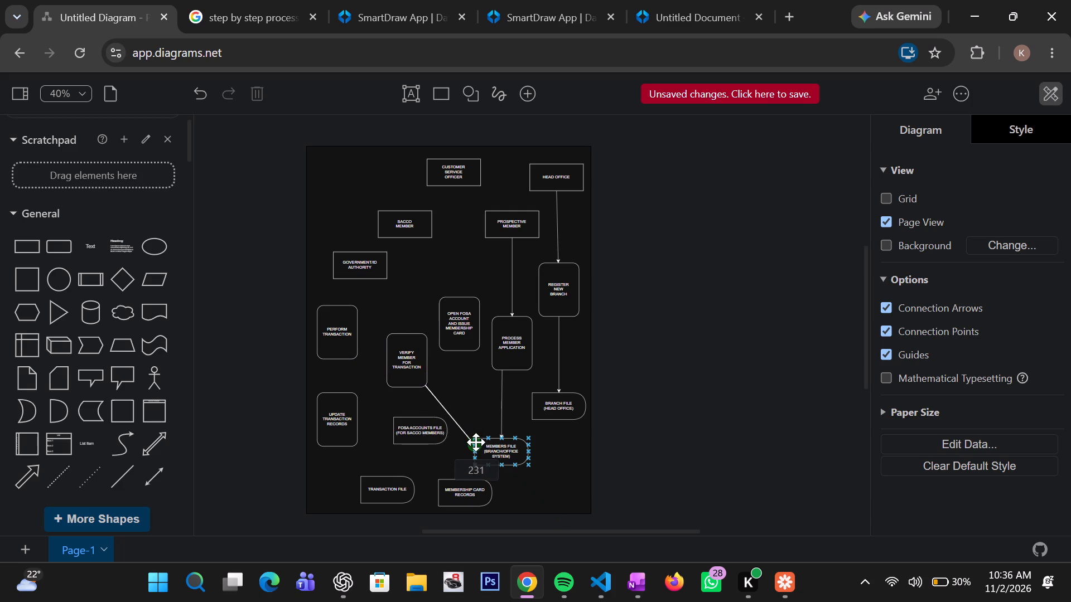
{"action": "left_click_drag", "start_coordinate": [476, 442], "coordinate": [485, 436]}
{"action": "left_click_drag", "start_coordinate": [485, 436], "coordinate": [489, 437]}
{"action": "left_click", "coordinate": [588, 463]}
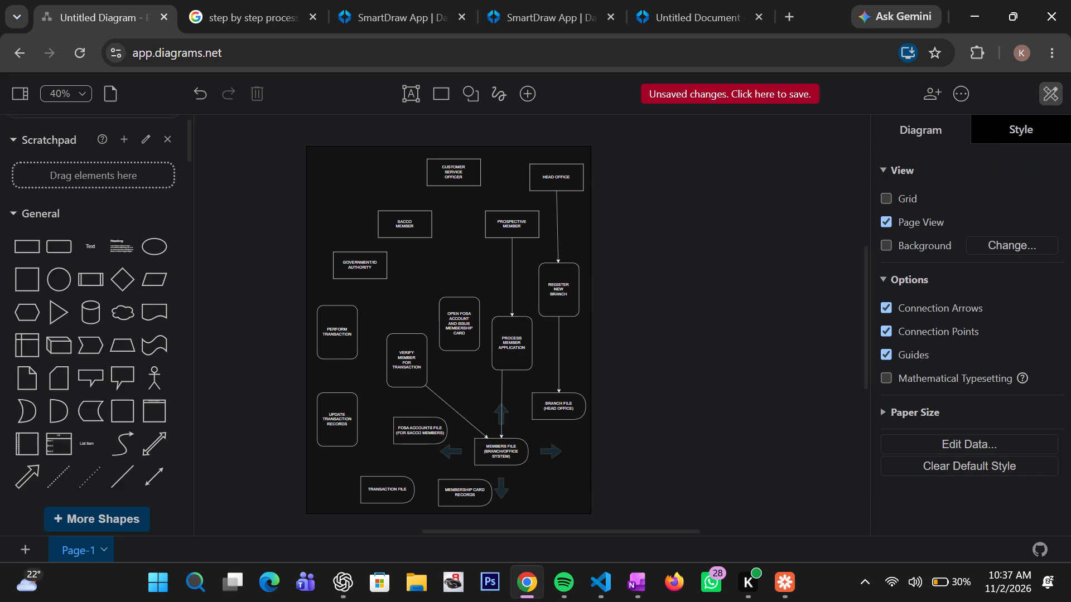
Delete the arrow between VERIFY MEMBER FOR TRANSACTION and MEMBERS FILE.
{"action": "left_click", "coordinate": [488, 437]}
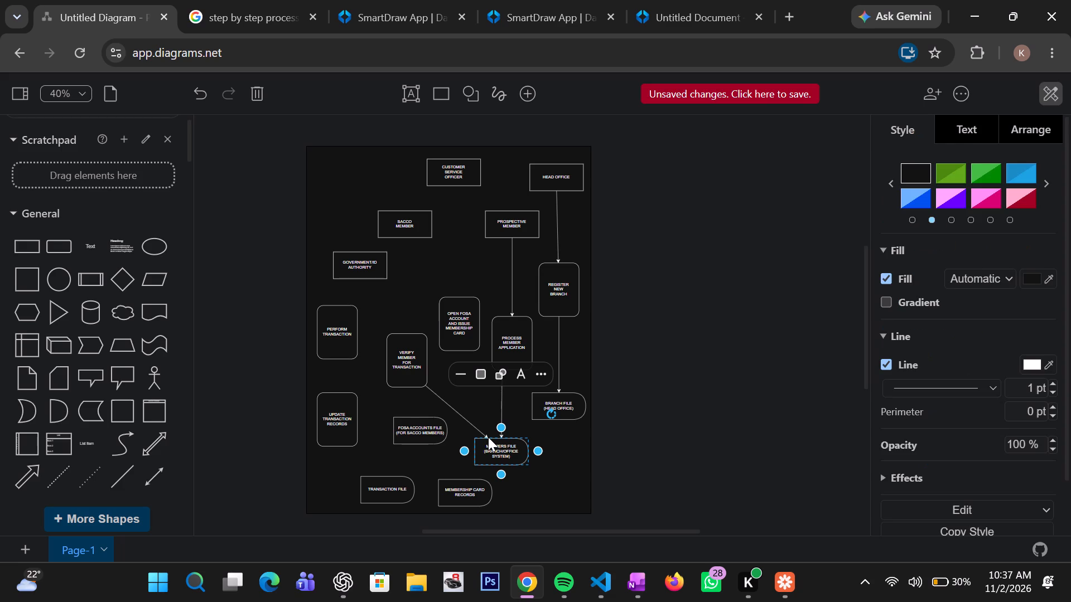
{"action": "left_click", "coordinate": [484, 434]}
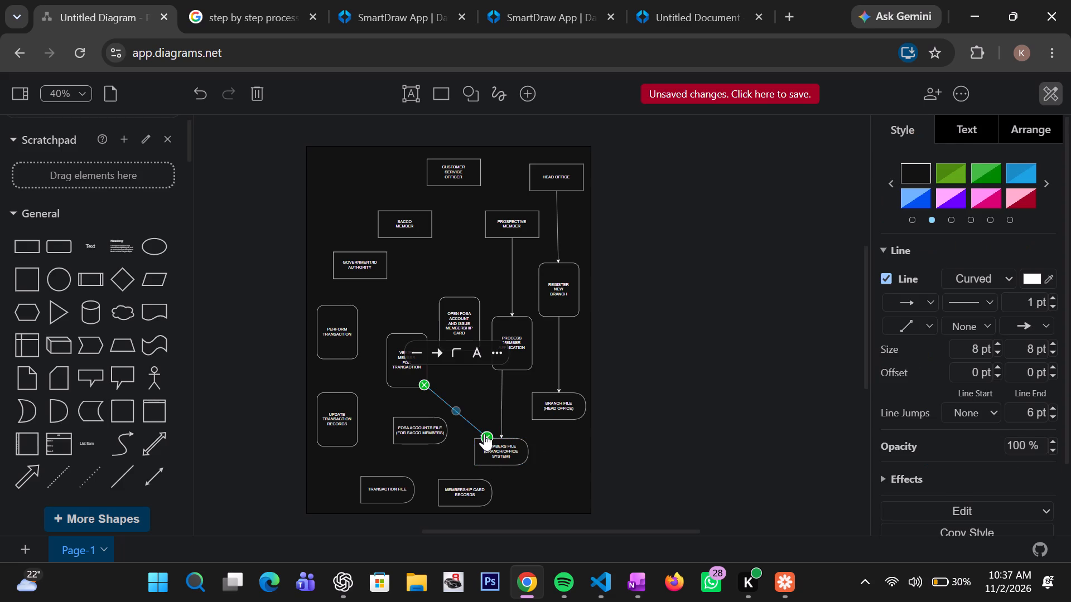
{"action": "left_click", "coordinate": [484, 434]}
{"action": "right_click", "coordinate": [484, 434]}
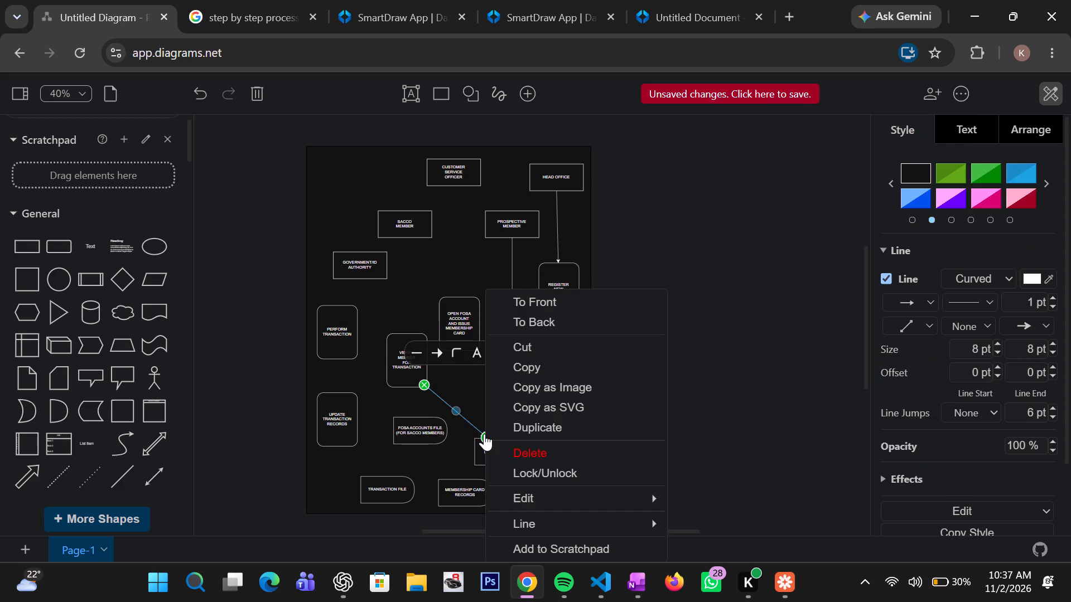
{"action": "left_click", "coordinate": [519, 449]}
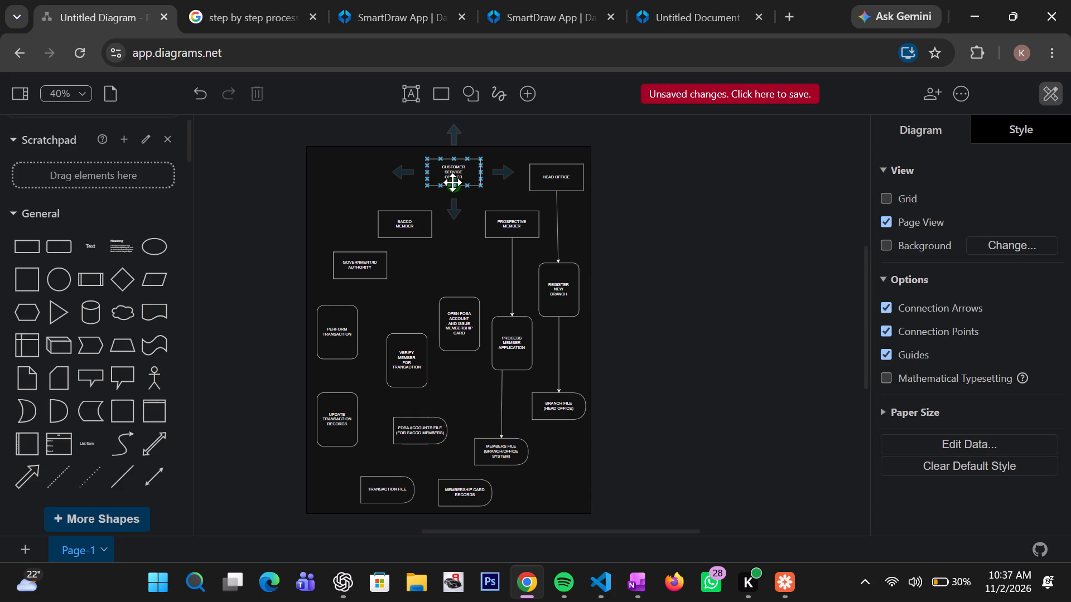
Connect the bottom of the CUSTOMER SERVICE OFFICER entity to the top centre of OPEN FOSA ACCOUNT AND ISSUE MEMBERSHIP CARD with an arrow.
{"action": "left_click_drag", "start_coordinate": [452, 186], "coordinate": [456, 291]}
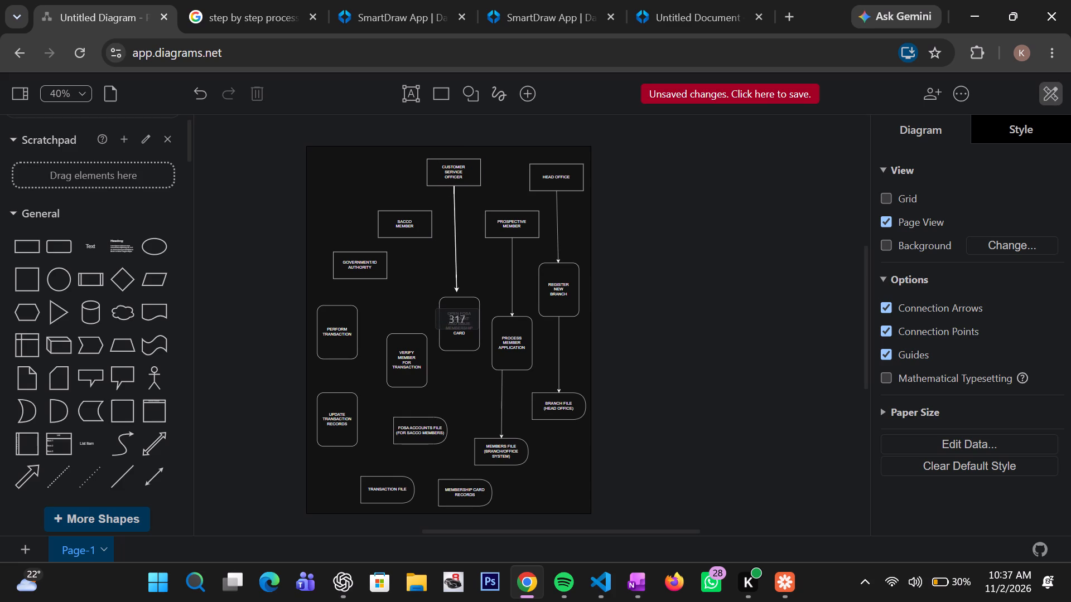
{"action": "left_click_drag", "start_coordinate": [456, 291], "coordinate": [458, 297]}
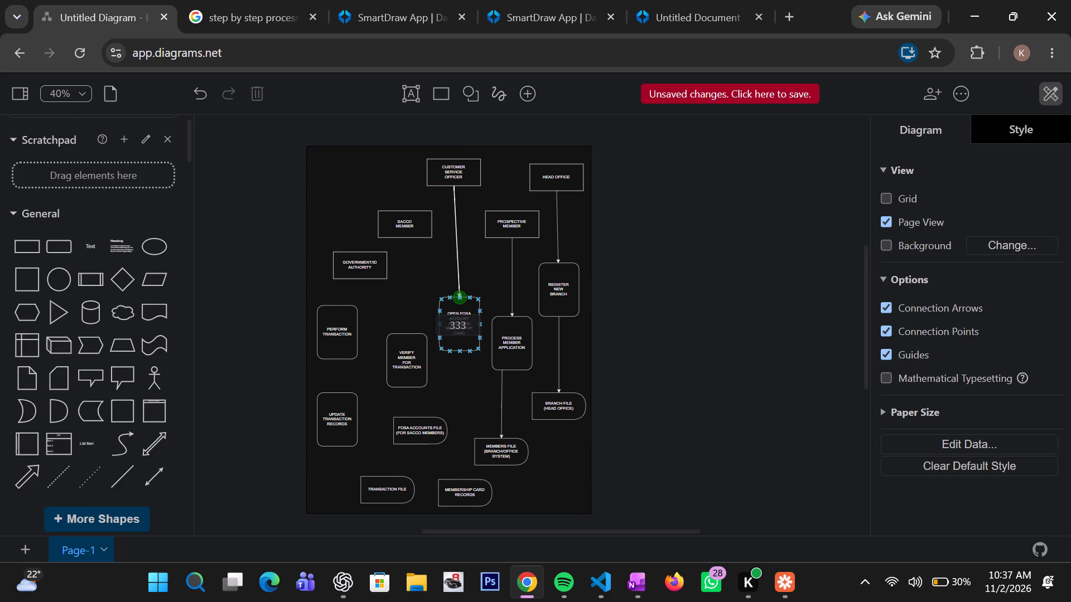
{"action": "left_click_drag", "start_coordinate": [458, 297], "coordinate": [457, 299]}
{"action": "left_click_drag", "start_coordinate": [457, 299], "coordinate": [458, 299]}
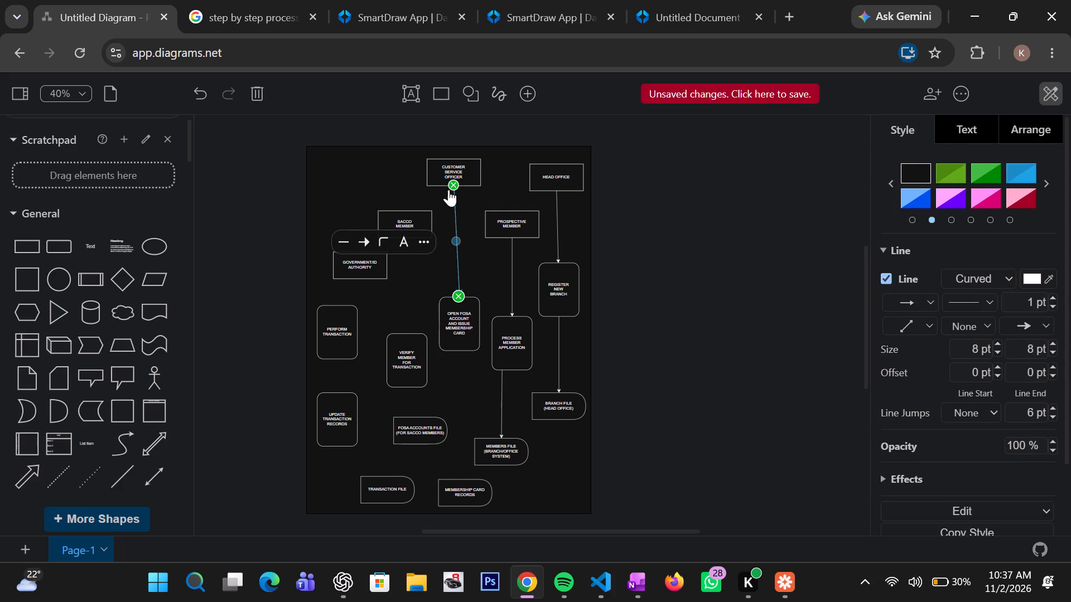
Move the CUSTOMER SERVICE OFFICER entity slightly right, centred above OPEN FOSA ACCOUNT AND ISSUE MEMBERSHIP CARD, so their arrow runs vertically.
{"action": "left_click_drag", "start_coordinate": [448, 172], "coordinate": [454, 172]}
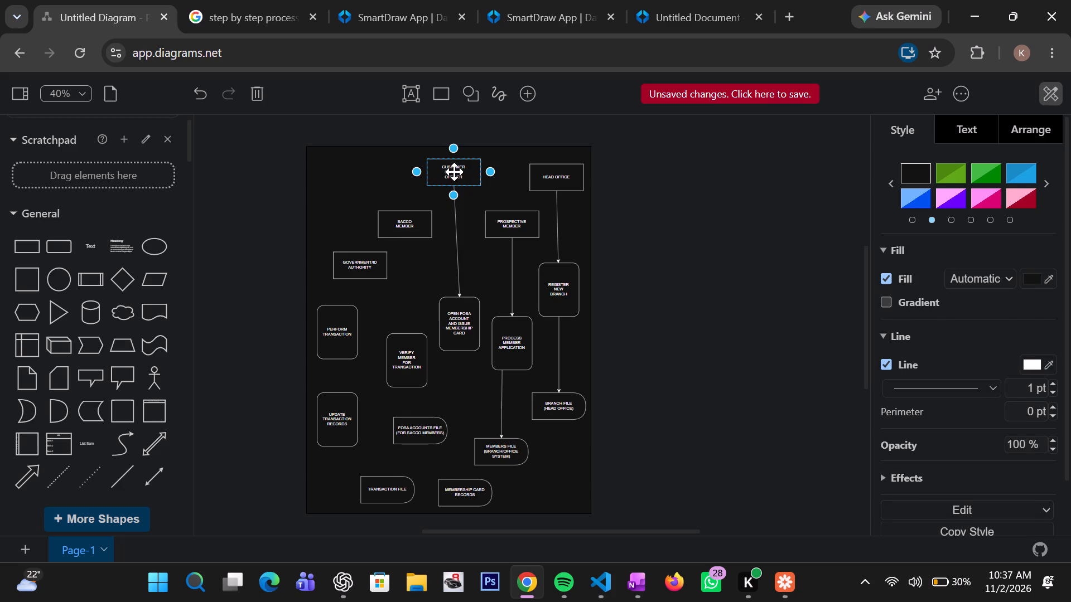
{"action": "left_click_drag", "start_coordinate": [454, 172], "coordinate": [455, 171]}
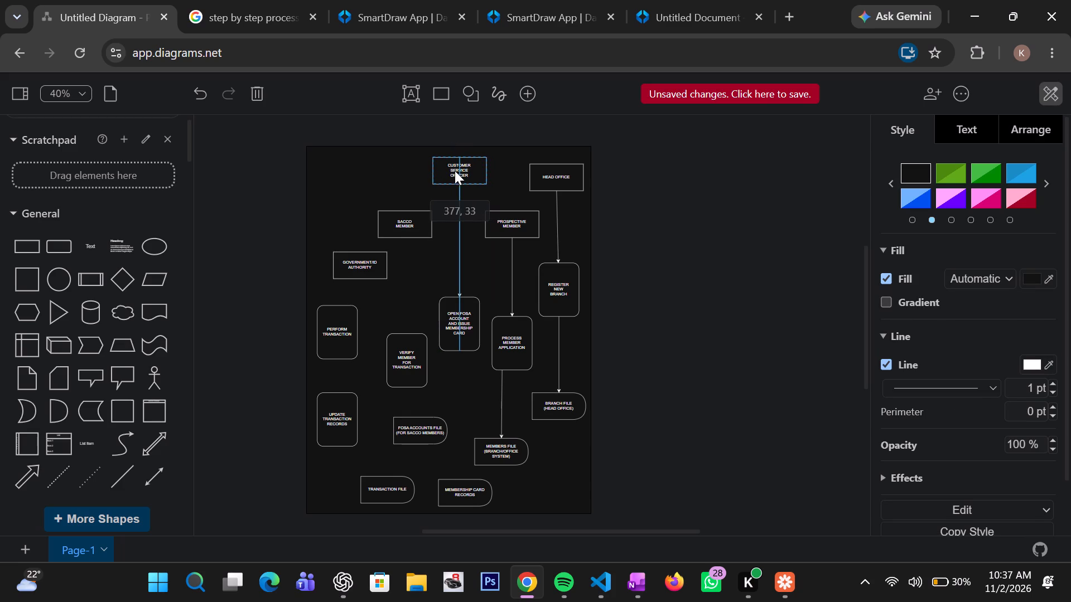
{"action": "left_click_drag", "start_coordinate": [455, 171], "coordinate": [456, 171]}
{"action": "left_click", "coordinate": [456, 171]}
{"action": "left_click", "coordinate": [427, 280]}
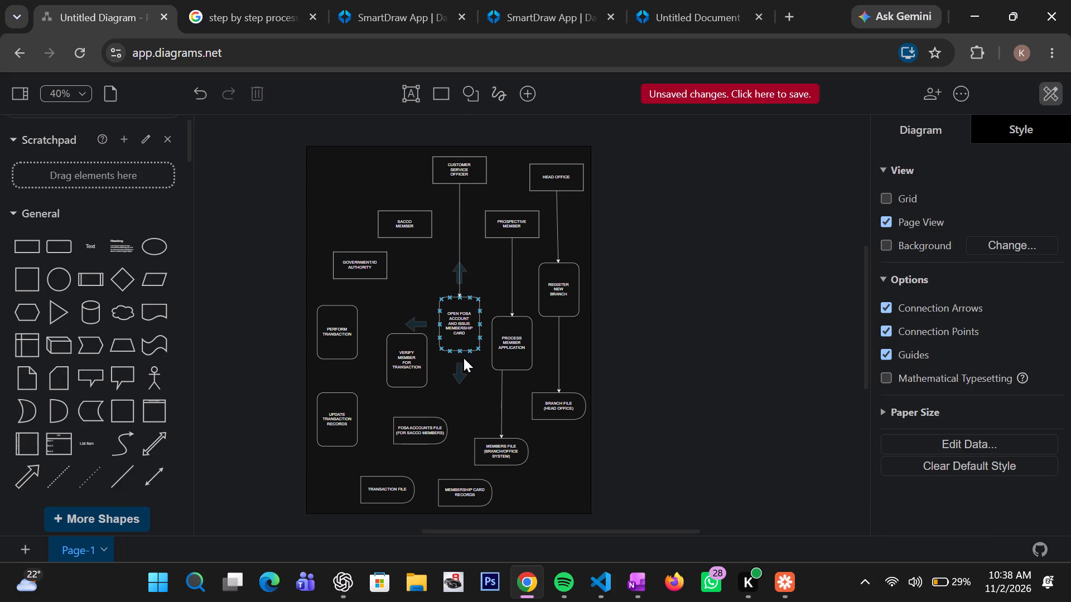
Connect the bottom centre of OPEN FOSA ACCOUNT AND ISSUE MEMBERSHIP CARD to the top edge of the MEMBERSHIP CARD RECORDS data store with an arrow.
{"action": "left_click_drag", "start_coordinate": [460, 352], "coordinate": [460, 468]}
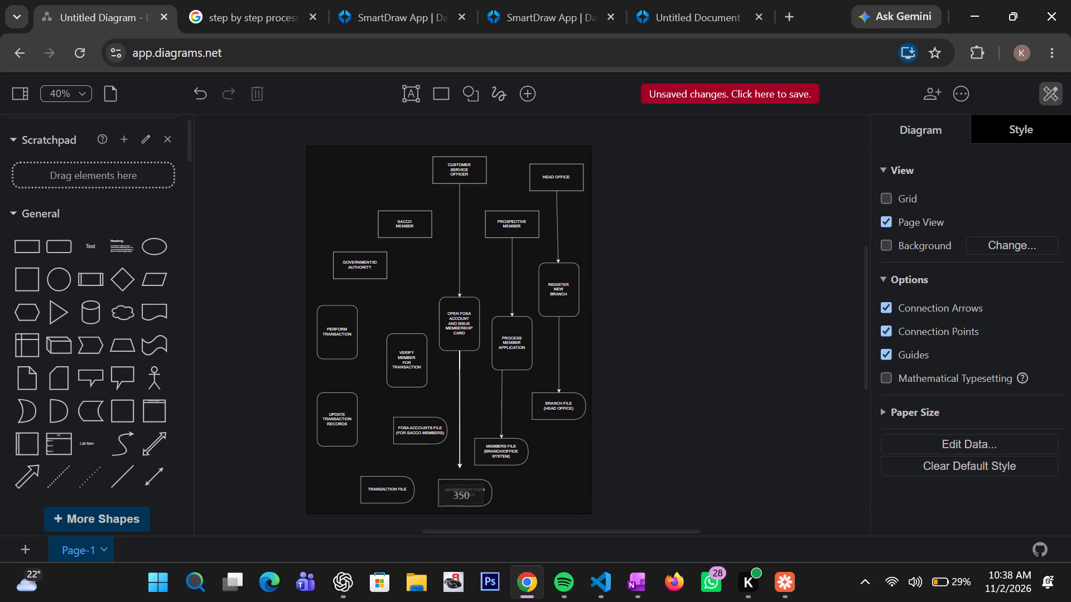
{"action": "left_click_drag", "start_coordinate": [460, 468], "coordinate": [460, 478]}
{"action": "left_click_drag", "start_coordinate": [460, 478], "coordinate": [460, 482]}
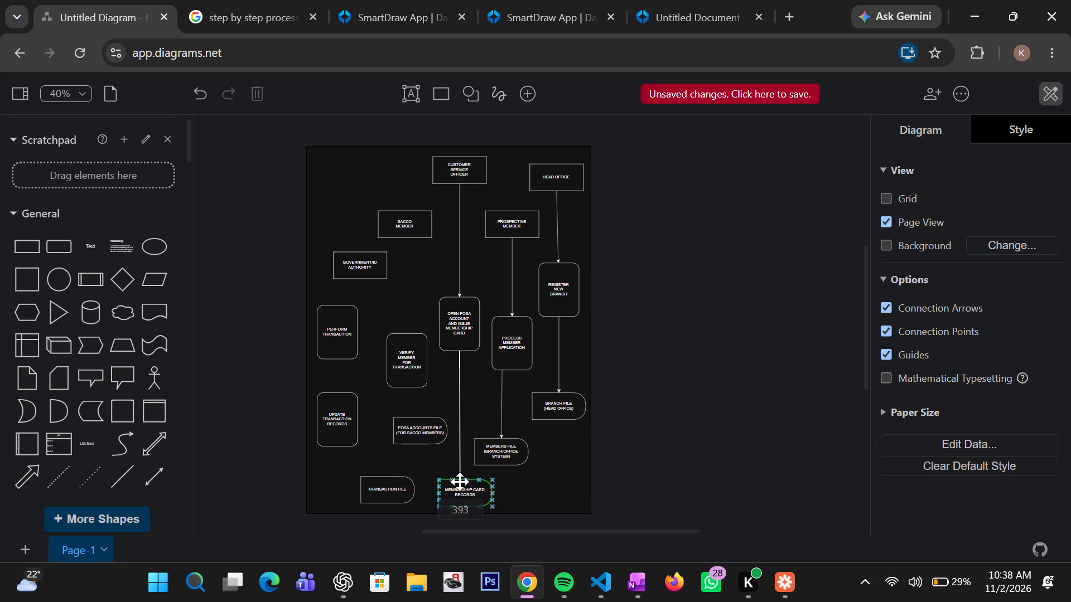
{"action": "left_click_drag", "start_coordinate": [460, 482], "coordinate": [467, 484]}
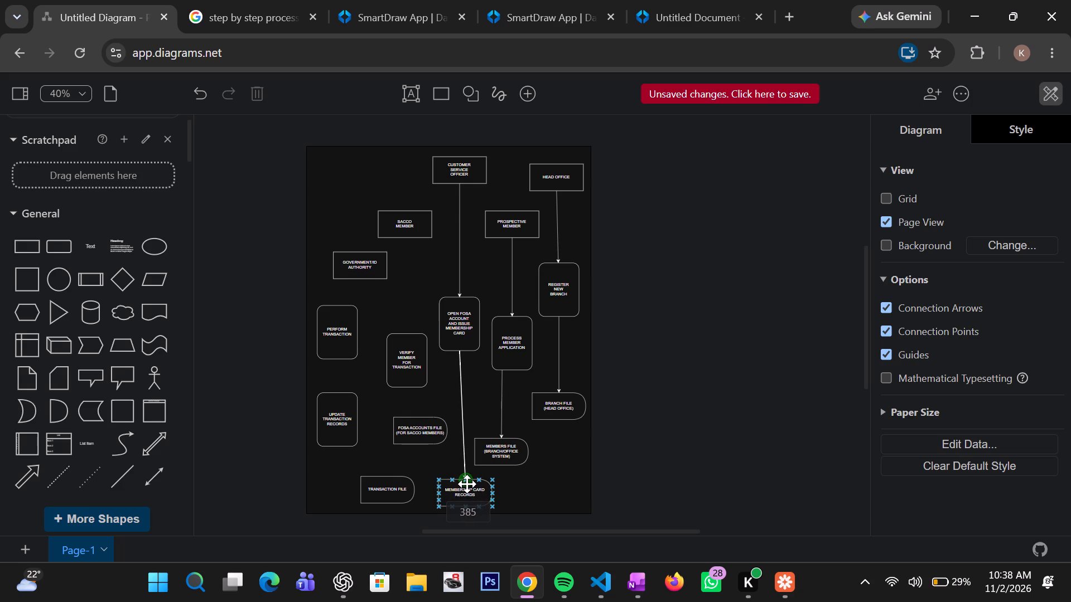
{"action": "left_click_drag", "start_coordinate": [467, 484], "coordinate": [462, 484]}
{"action": "left_click_drag", "start_coordinate": [462, 484], "coordinate": [452, 486]}
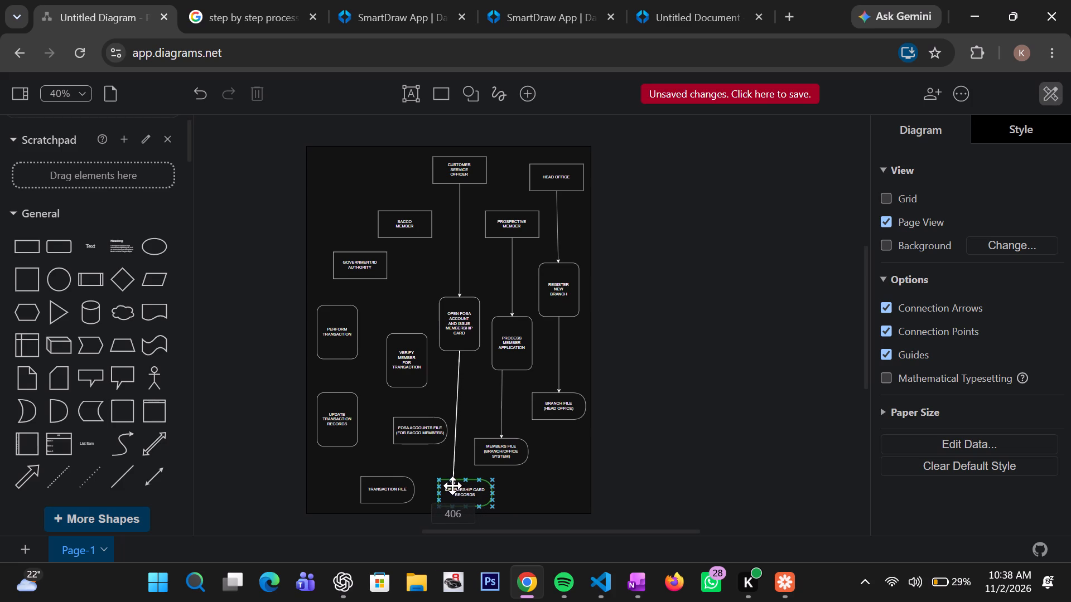
{"action": "left_click_drag", "start_coordinate": [452, 486], "coordinate": [454, 481]}
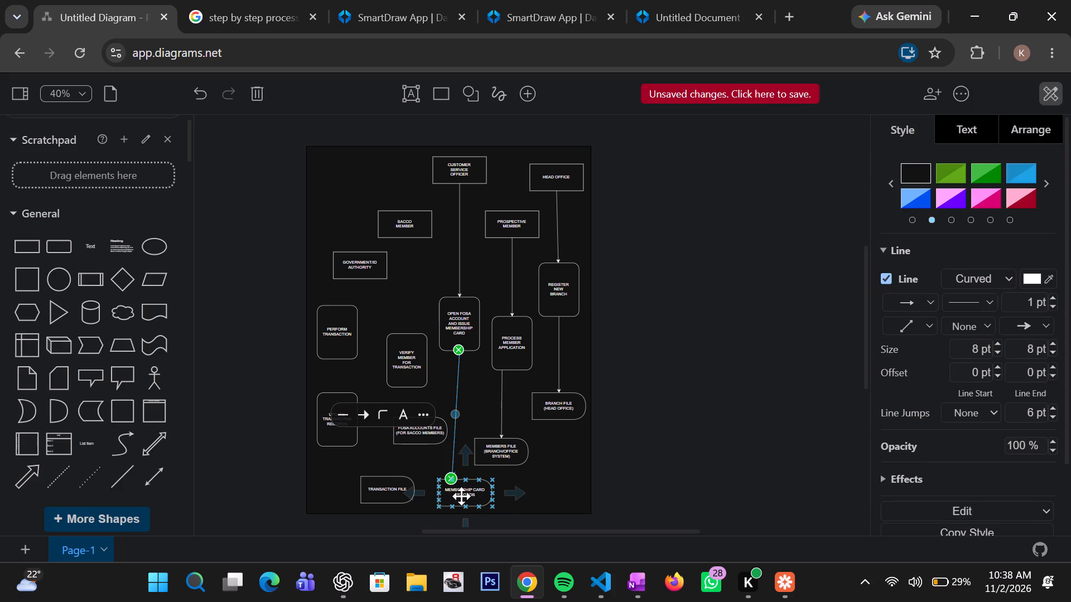
Move the MEMBERSHIP CARD RECORDS data store slightly right so its arrow from OPEN FOSA ACCOUNT AND ISSUE MEMBERSHIP CARD runs vertically.
{"action": "left_click_drag", "start_coordinate": [461, 497], "coordinate": [471, 496]}
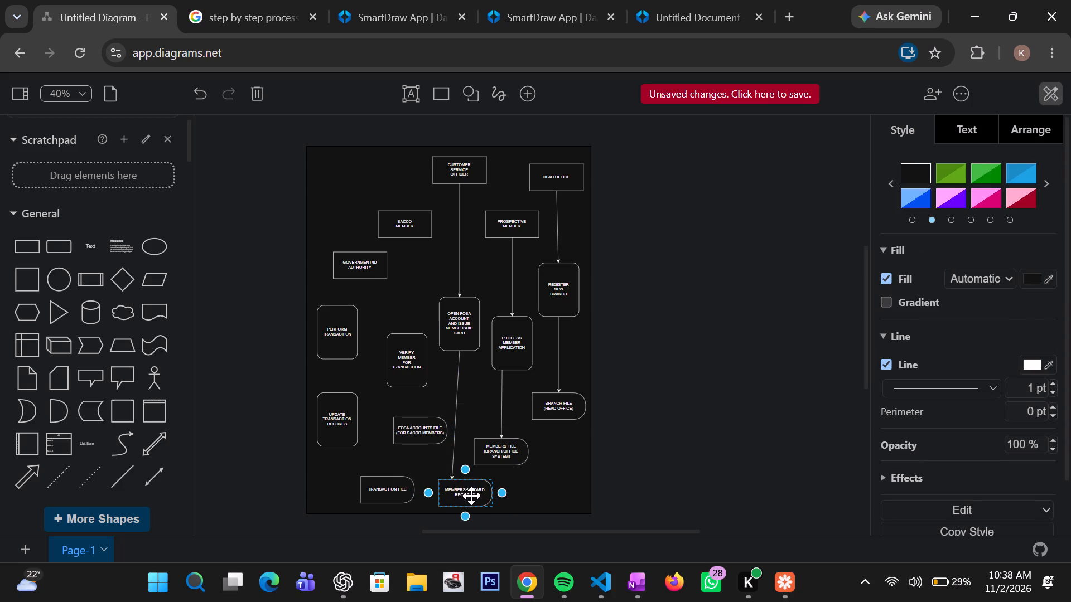
{"action": "left_click_drag", "start_coordinate": [471, 496], "coordinate": [470, 499]}
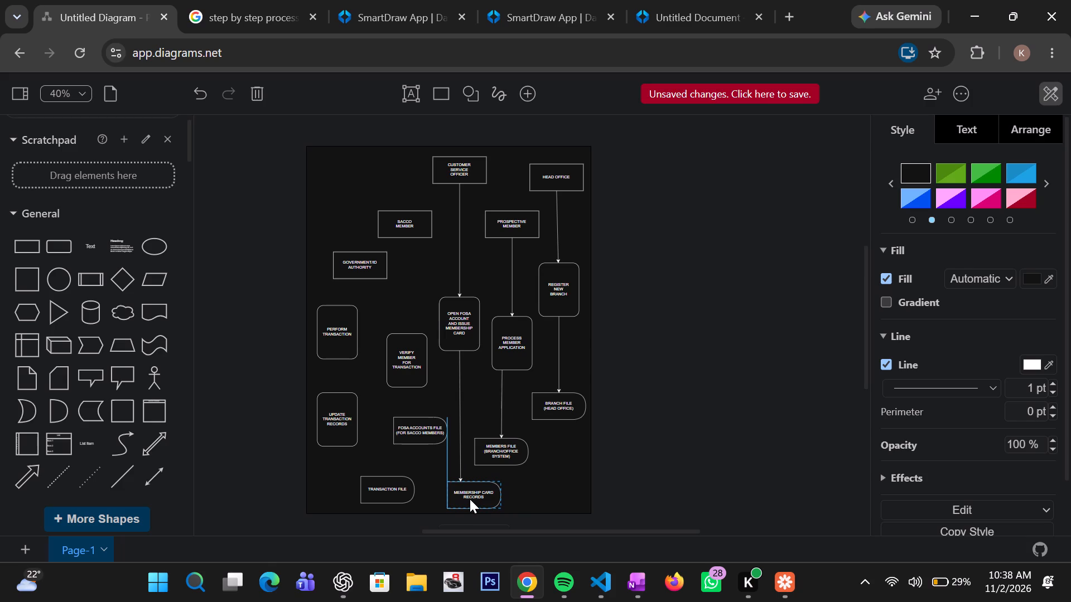
{"action": "left_click_drag", "start_coordinate": [470, 499], "coordinate": [471, 498]}
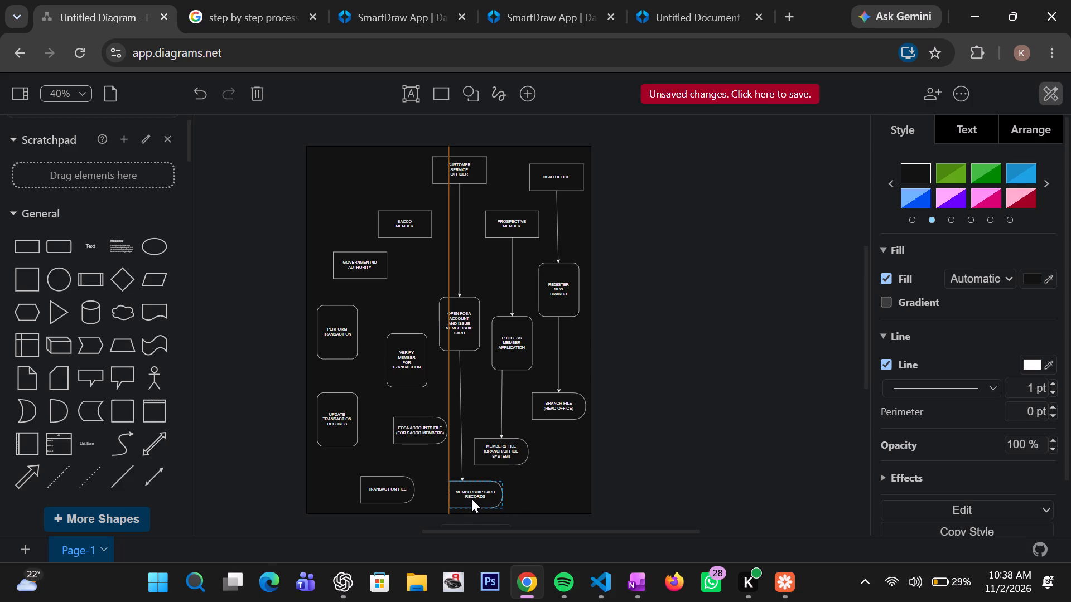
{"action": "left_click_drag", "start_coordinate": [471, 498], "coordinate": [469, 498]}
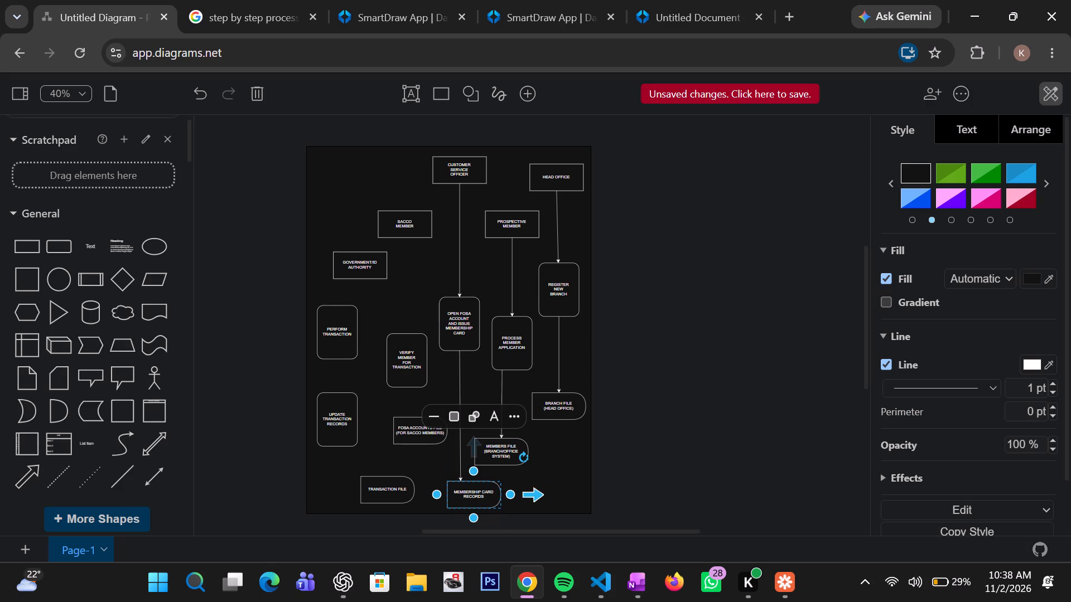
{"action": "left_click", "coordinate": [554, 481]}
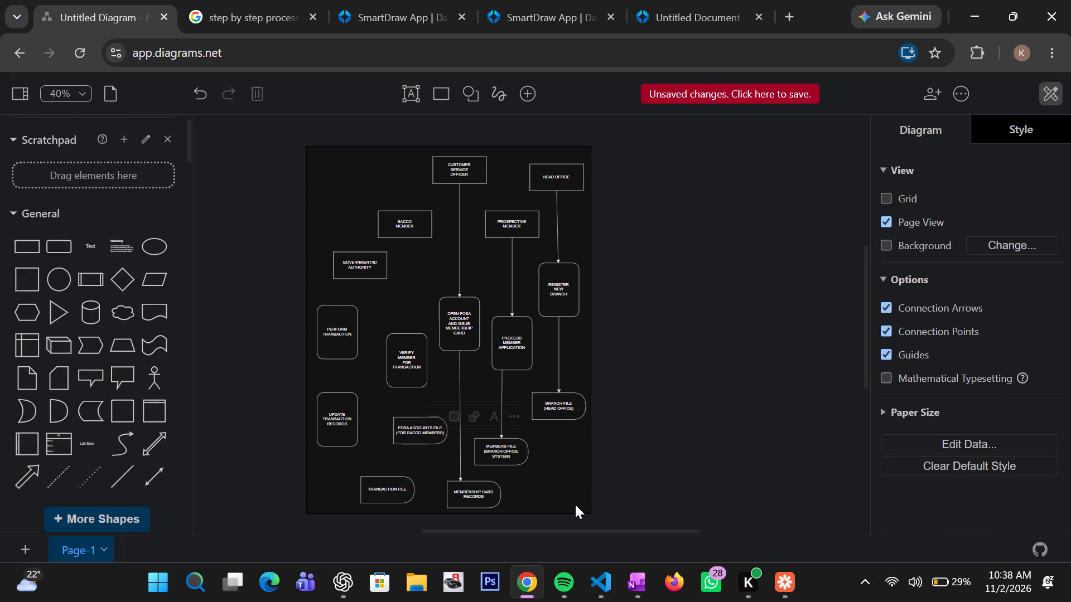
{"action": "left_click", "coordinate": [488, 499]}
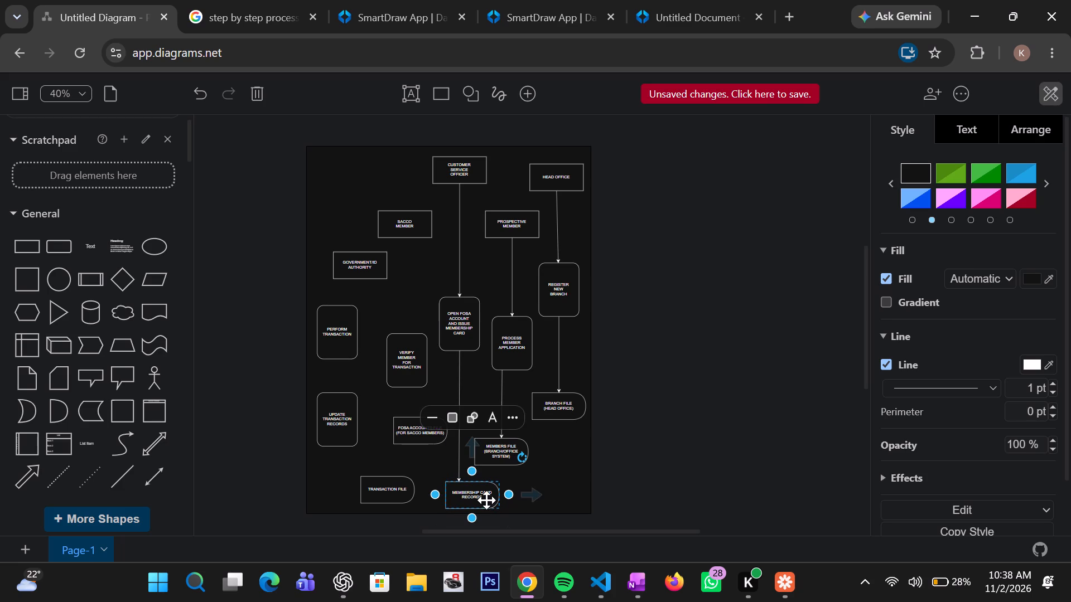
{"action": "left_click", "coordinate": [567, 489]}
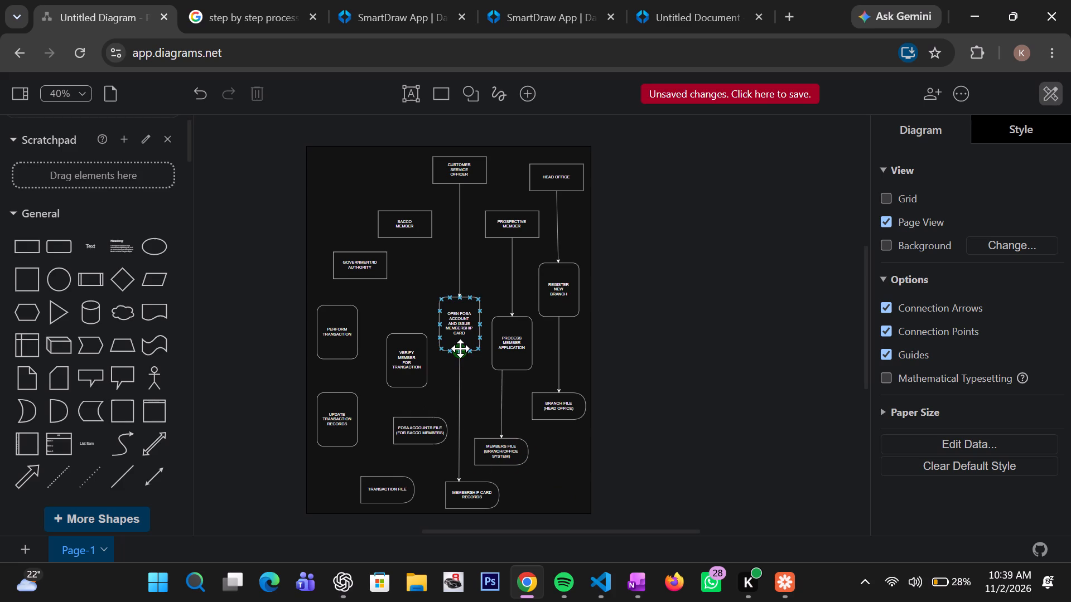
Connect the bottom of OPEN FOSA ACCOUNT AND ISSUE MEMBERSHIP CARD to the top edge of the FOSA ACCOUNTS FILE data store with an arrow.
{"action": "left_click_drag", "start_coordinate": [460, 352], "coordinate": [433, 416]}
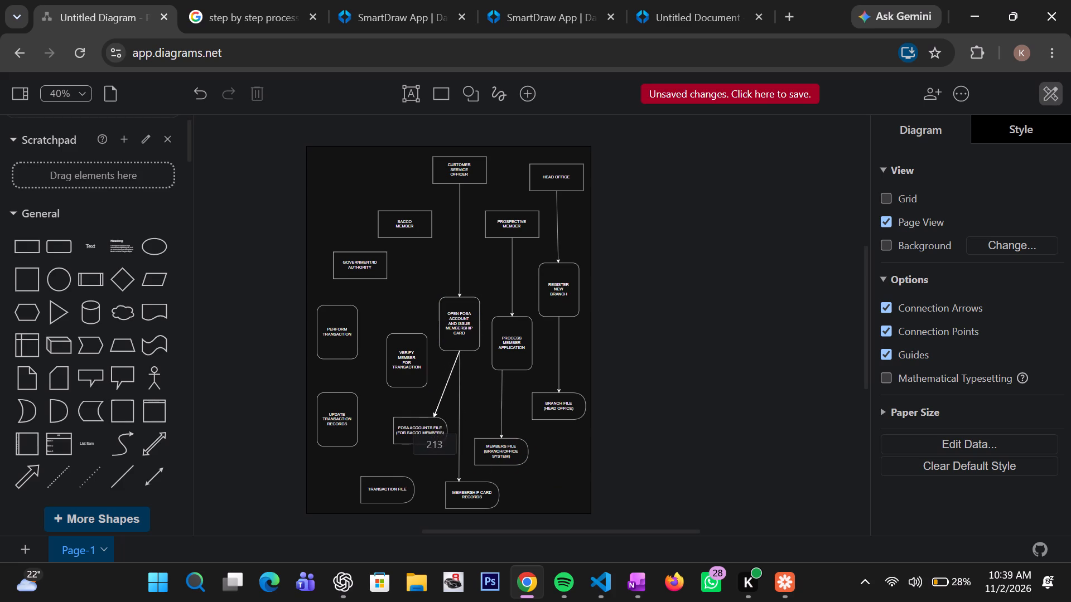
{"action": "left_click_drag", "start_coordinate": [433, 416], "coordinate": [430, 417]}
{"action": "left_click_drag", "start_coordinate": [430, 417], "coordinate": [417, 421]}
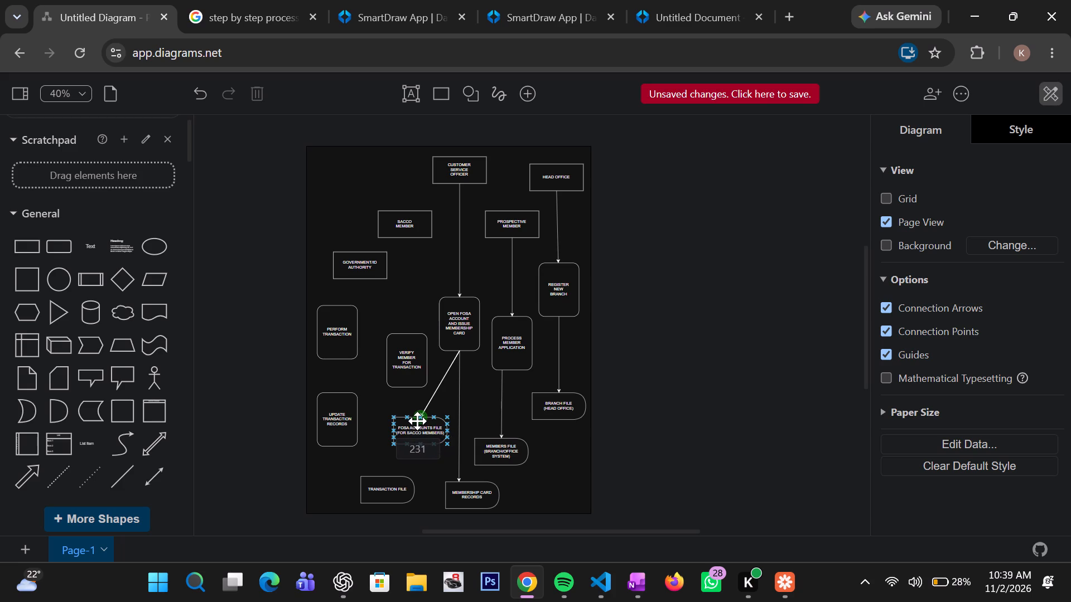
{"action": "left_click_drag", "start_coordinate": [417, 421], "coordinate": [422, 420]}
{"action": "left_click_drag", "start_coordinate": [422, 420], "coordinate": [440, 425]}
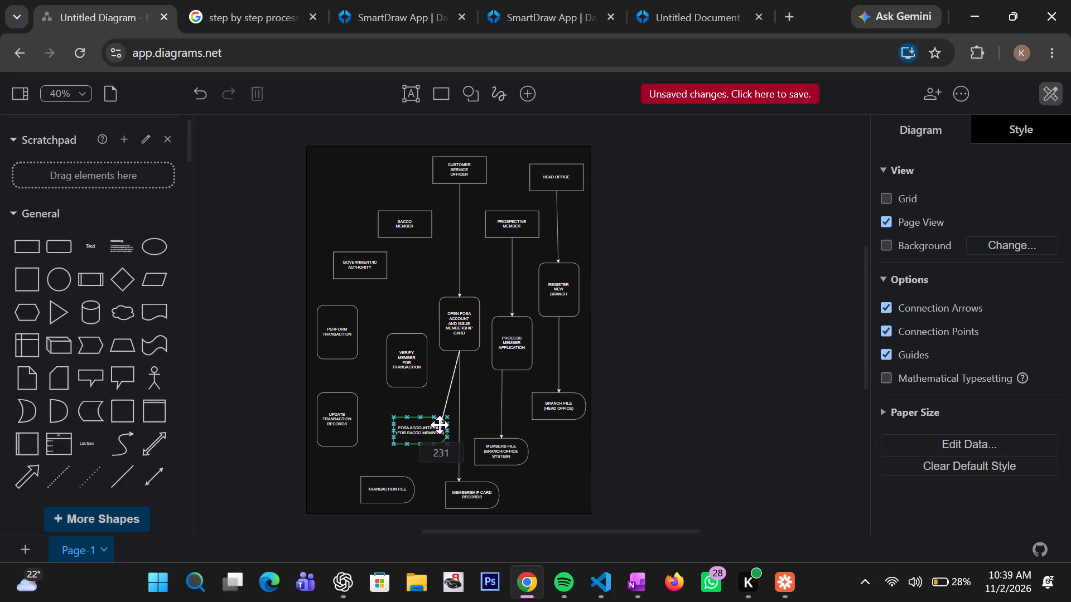
{"action": "left_click_drag", "start_coordinate": [440, 425], "coordinate": [436, 421]}
{"action": "left_click", "coordinate": [488, 408]}
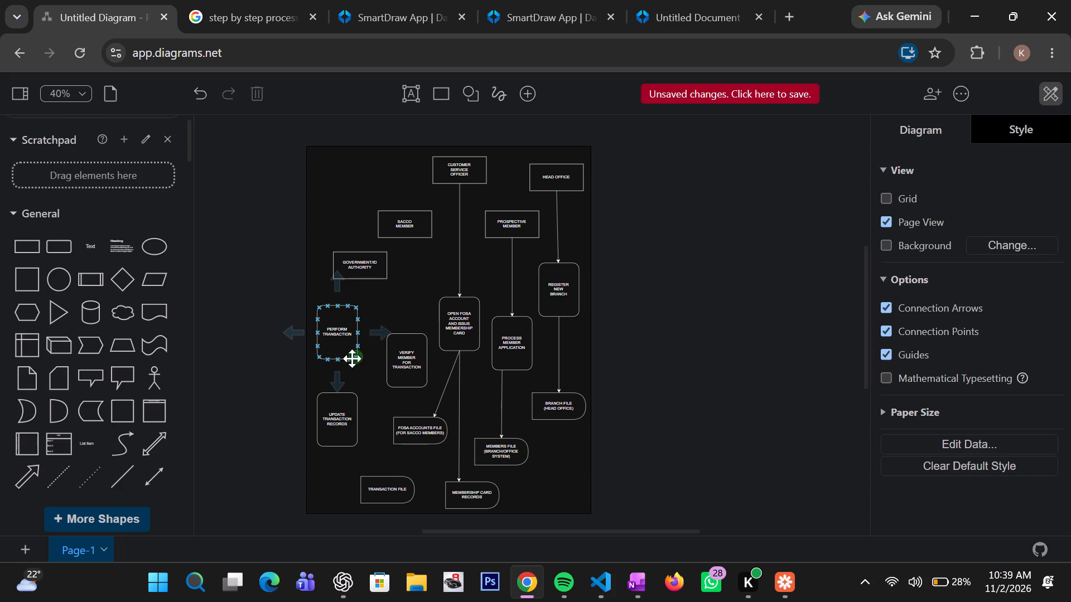
Connect the bottom edge of the PERFORM TRANSACTION process to the upper-left corner of the FOSA ACCOUNTS FILE data store with an arrow.
{"action": "left_click_drag", "start_coordinate": [348, 358], "coordinate": [388, 392]}
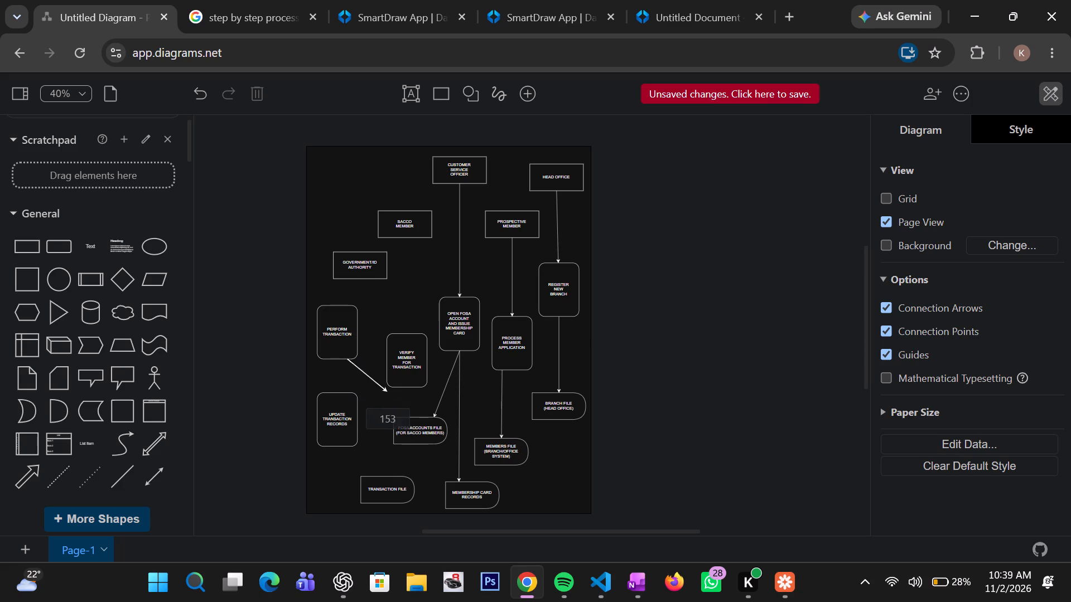
{"action": "left_click_drag", "start_coordinate": [388, 392], "coordinate": [394, 420]}
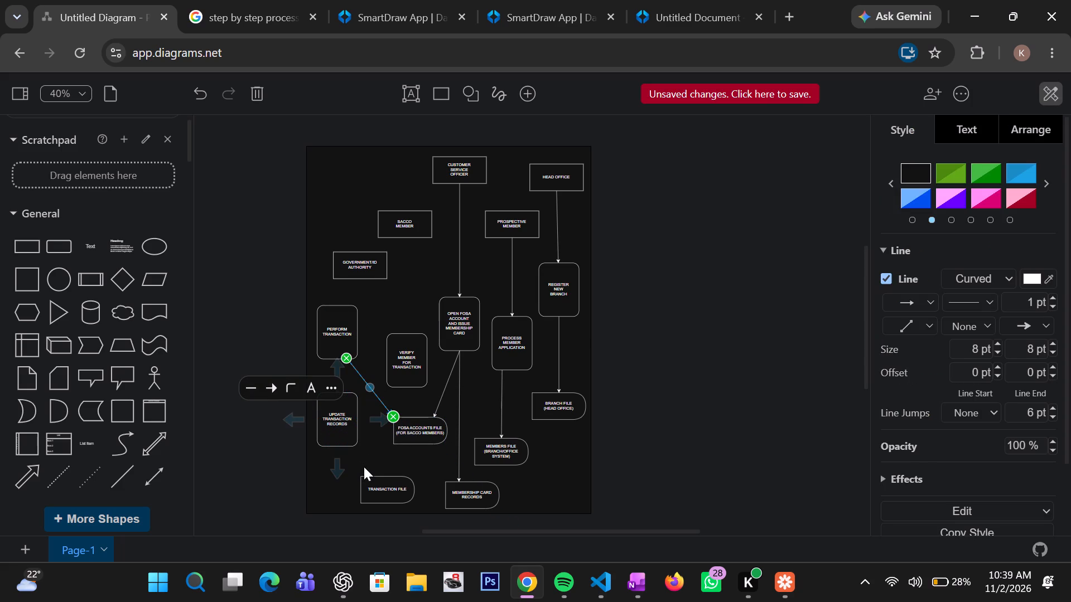
{"action": "left_click", "coordinate": [372, 458]}
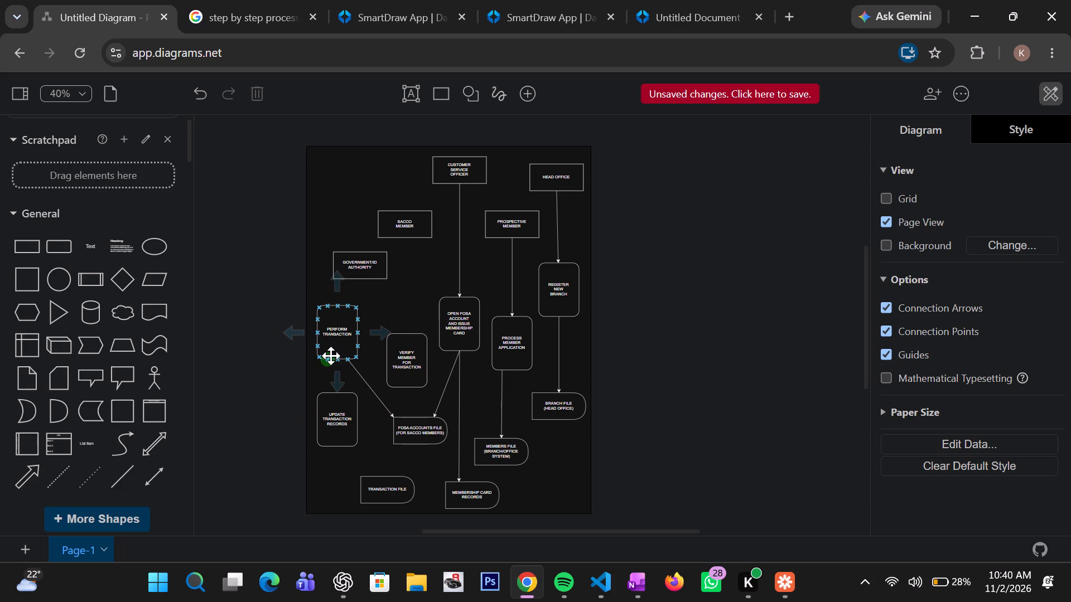
Connect the bottom centre of PERFORM TRANSACTION to the top centre of UPDATE TRANSACTION RECORDS with a vertical arrow.
{"action": "left_click_drag", "start_coordinate": [335, 361], "coordinate": [335, 361]}
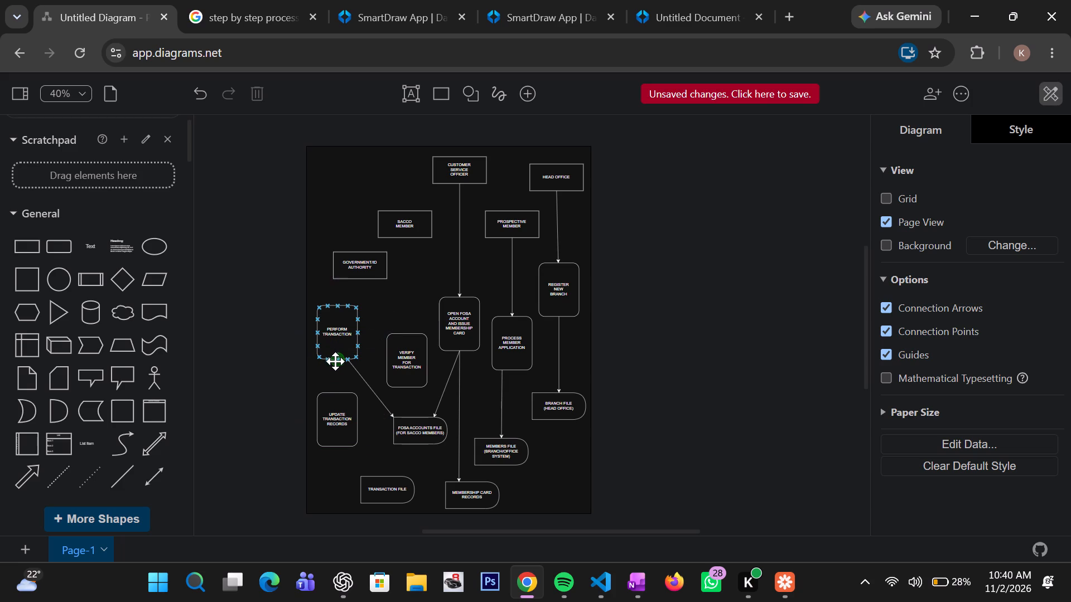
{"action": "left_click_drag", "start_coordinate": [335, 361], "coordinate": [336, 394]}
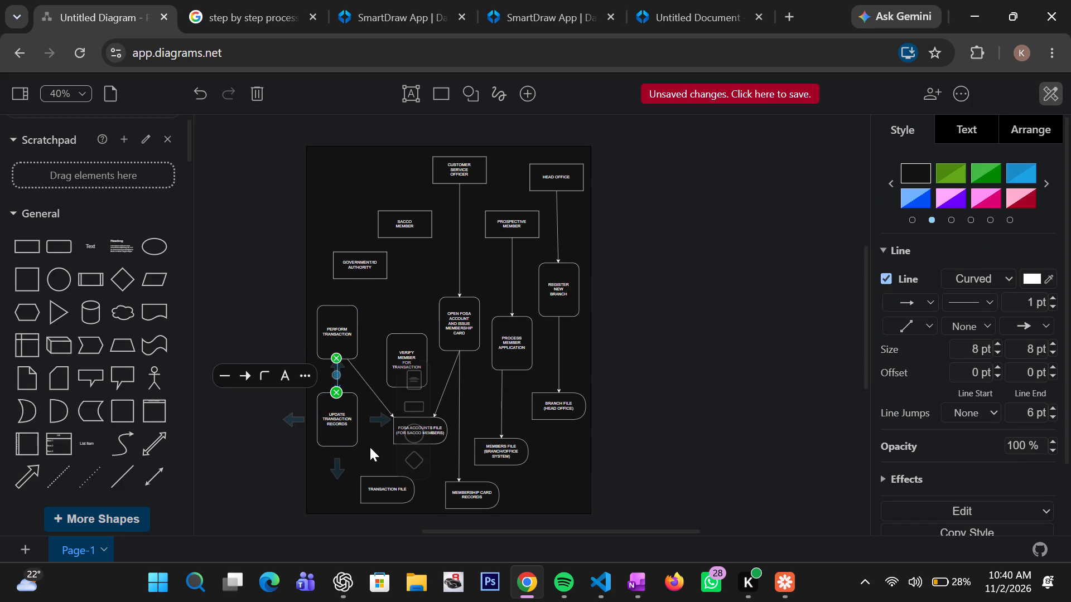
{"action": "left_click", "coordinate": [370, 449]}
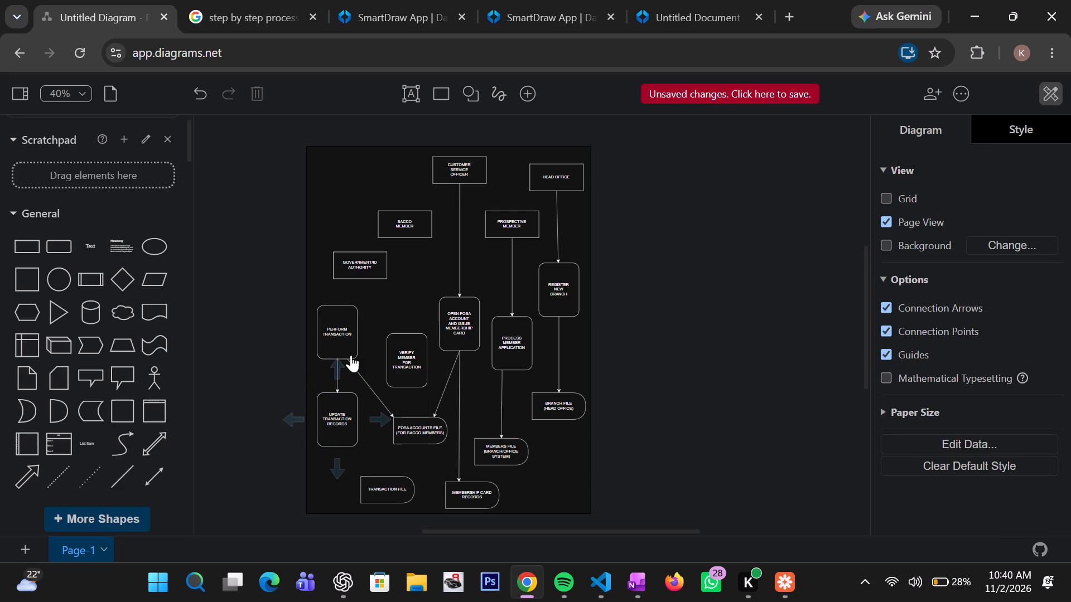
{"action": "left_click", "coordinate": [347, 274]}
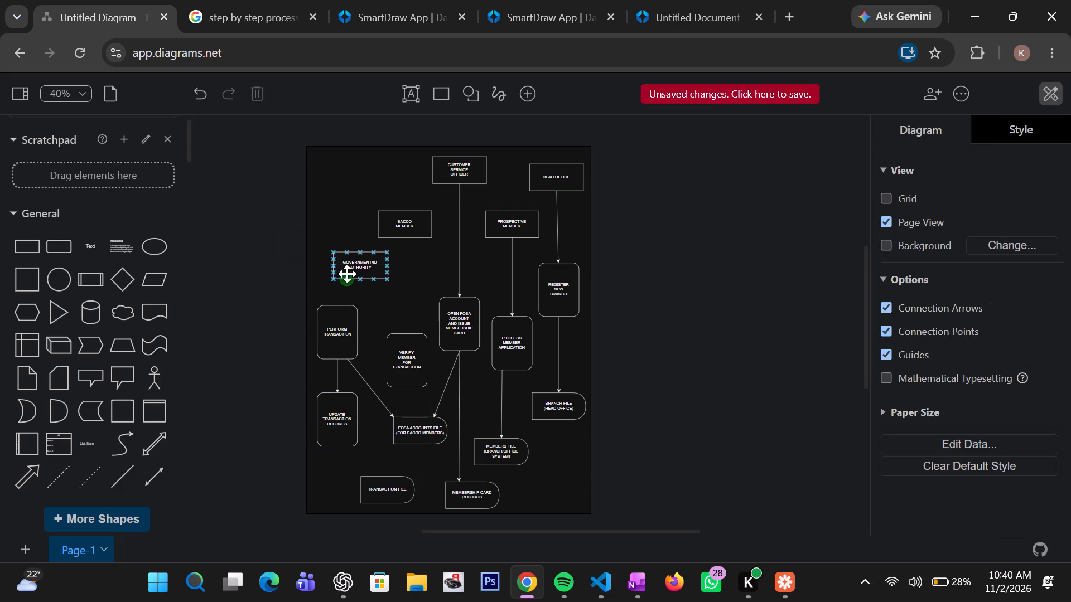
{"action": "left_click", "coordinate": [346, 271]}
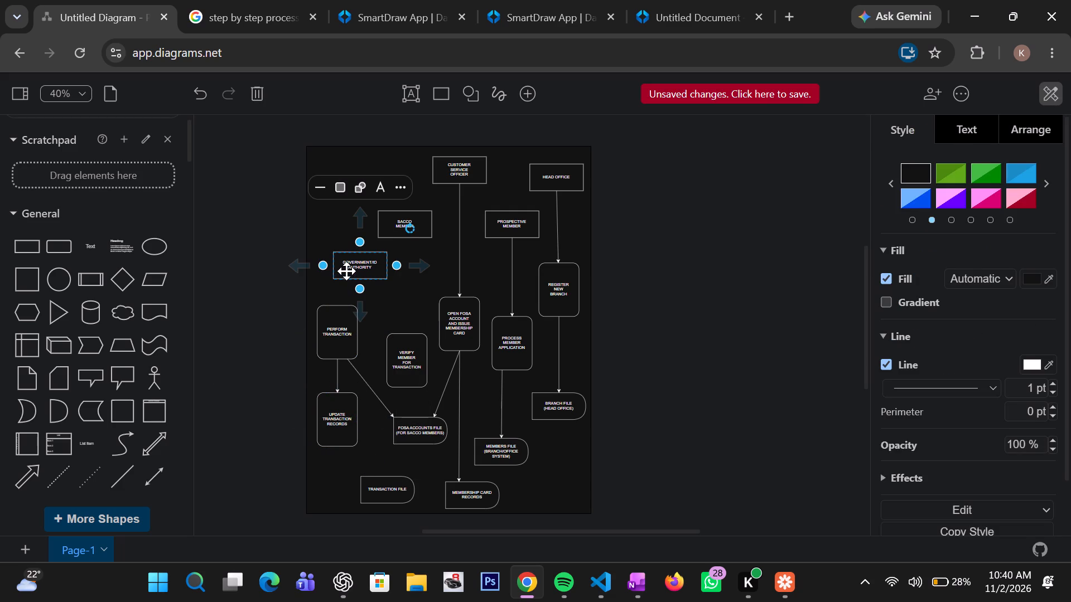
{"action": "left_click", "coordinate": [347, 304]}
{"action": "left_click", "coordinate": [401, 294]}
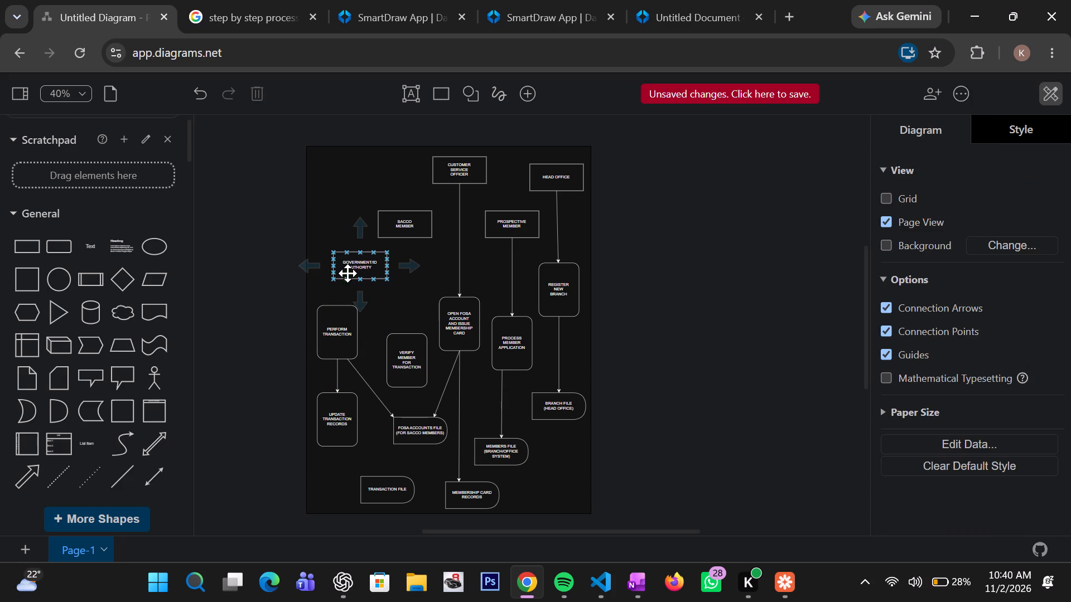
Connect the bottom edge of the GOVERNMENT/ID AUTHORITY entity to the top edge of the PERFORM TRANSACTION process with a vertical arrow.
{"action": "left_click_drag", "start_coordinate": [348, 278], "coordinate": [348, 290]}
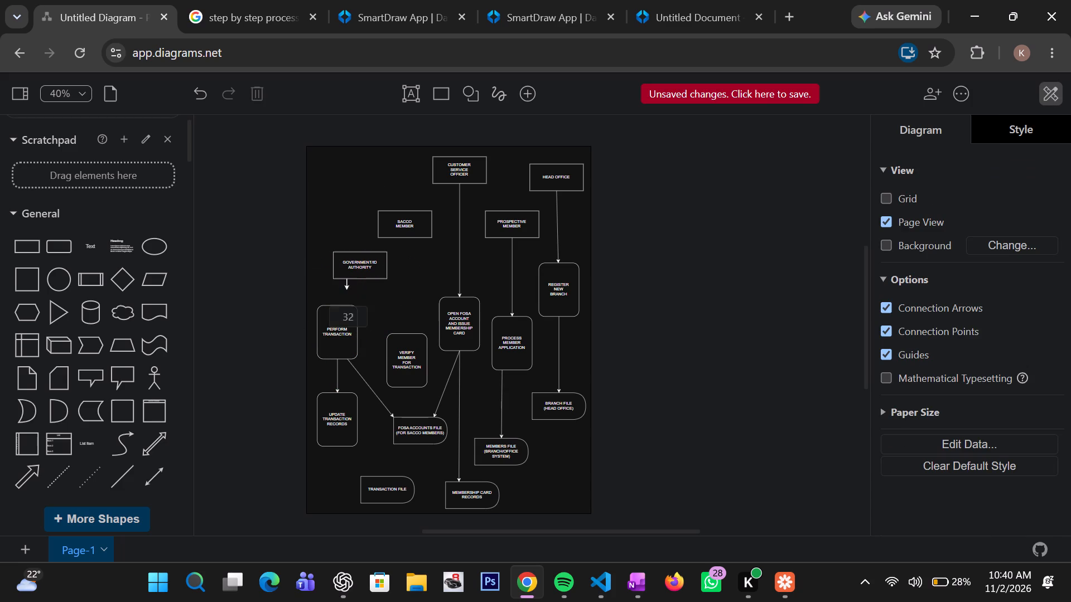
{"action": "left_click_drag", "start_coordinate": [348, 290], "coordinate": [348, 308]}
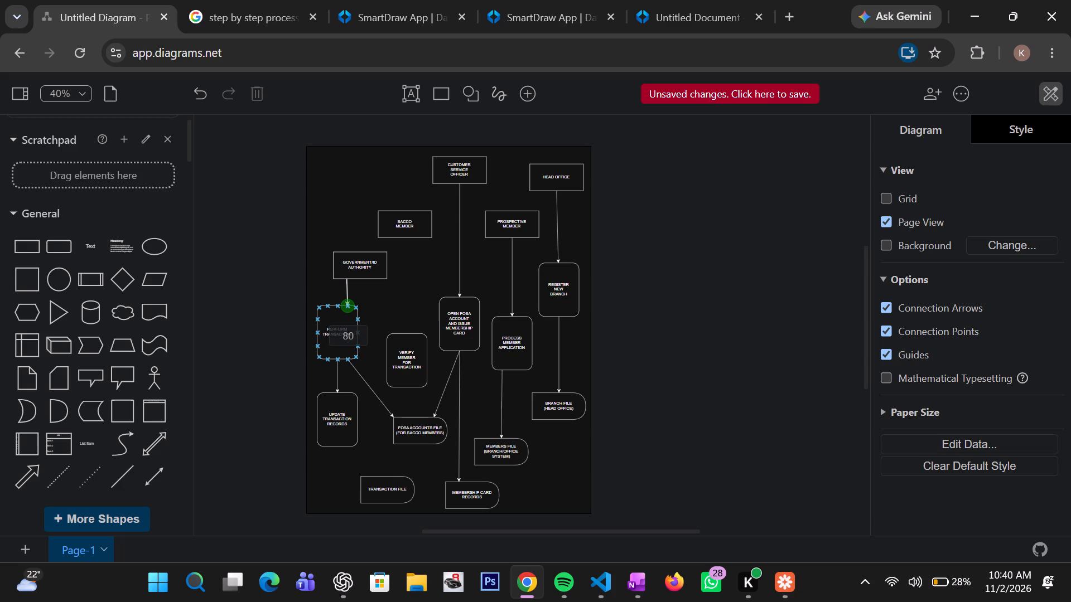
{"action": "left_click_drag", "start_coordinate": [348, 308], "coordinate": [347, 305]}
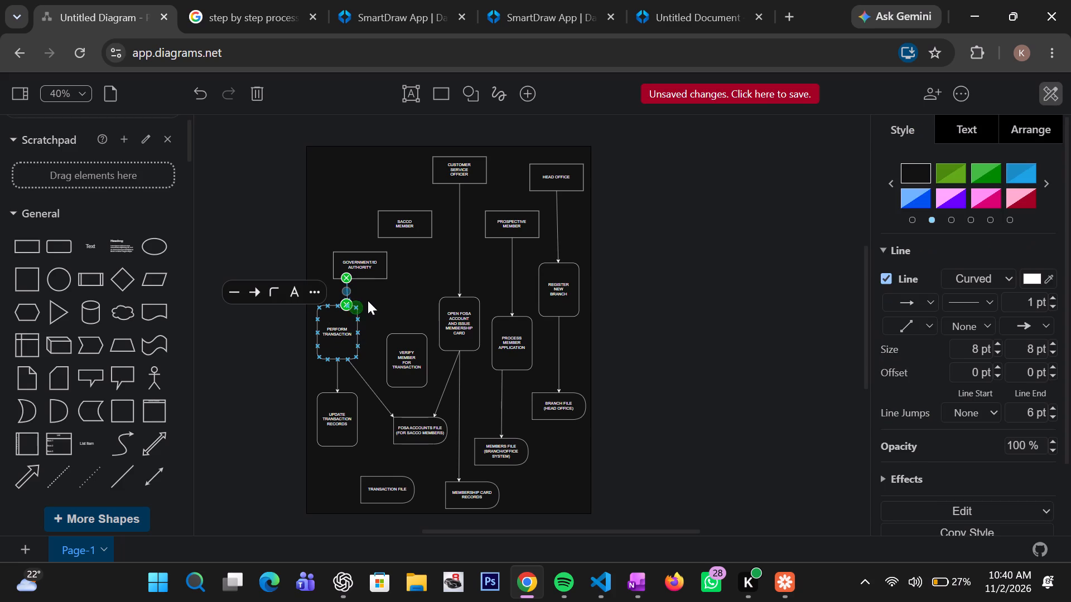
{"action": "left_click", "coordinate": [378, 298]}
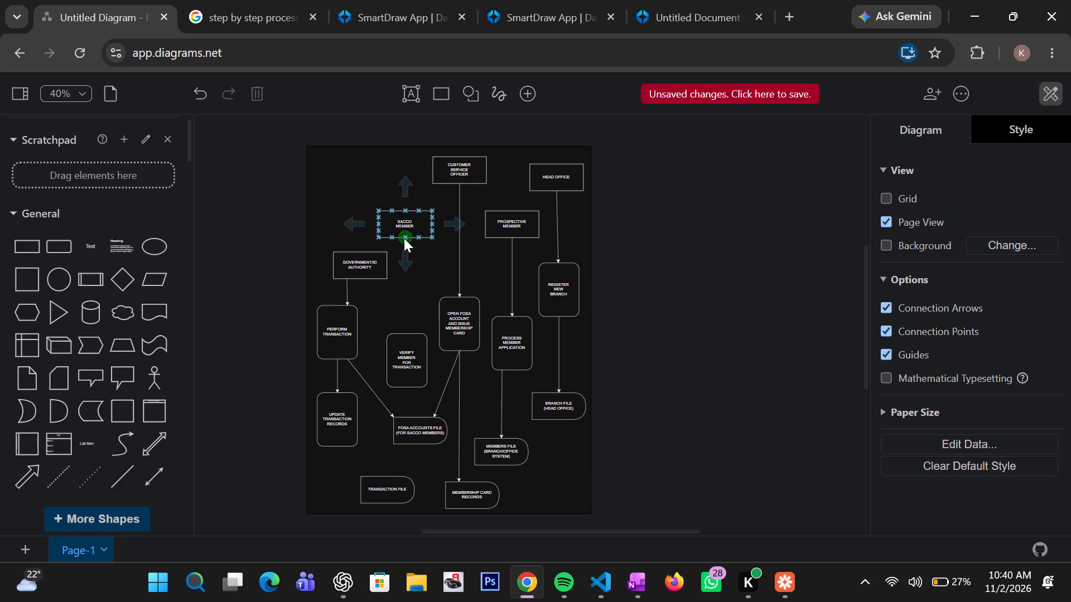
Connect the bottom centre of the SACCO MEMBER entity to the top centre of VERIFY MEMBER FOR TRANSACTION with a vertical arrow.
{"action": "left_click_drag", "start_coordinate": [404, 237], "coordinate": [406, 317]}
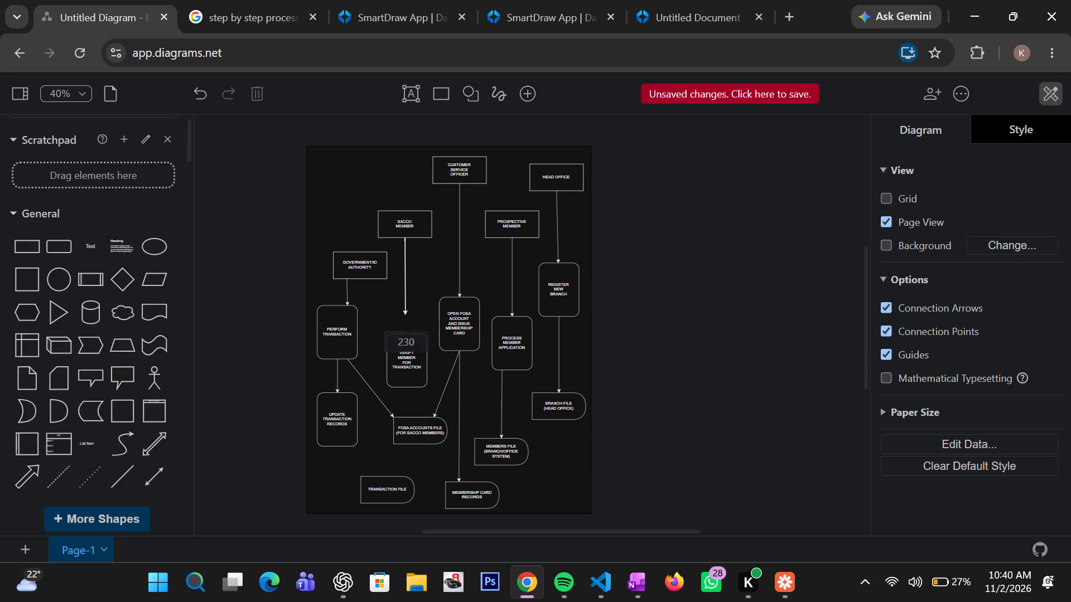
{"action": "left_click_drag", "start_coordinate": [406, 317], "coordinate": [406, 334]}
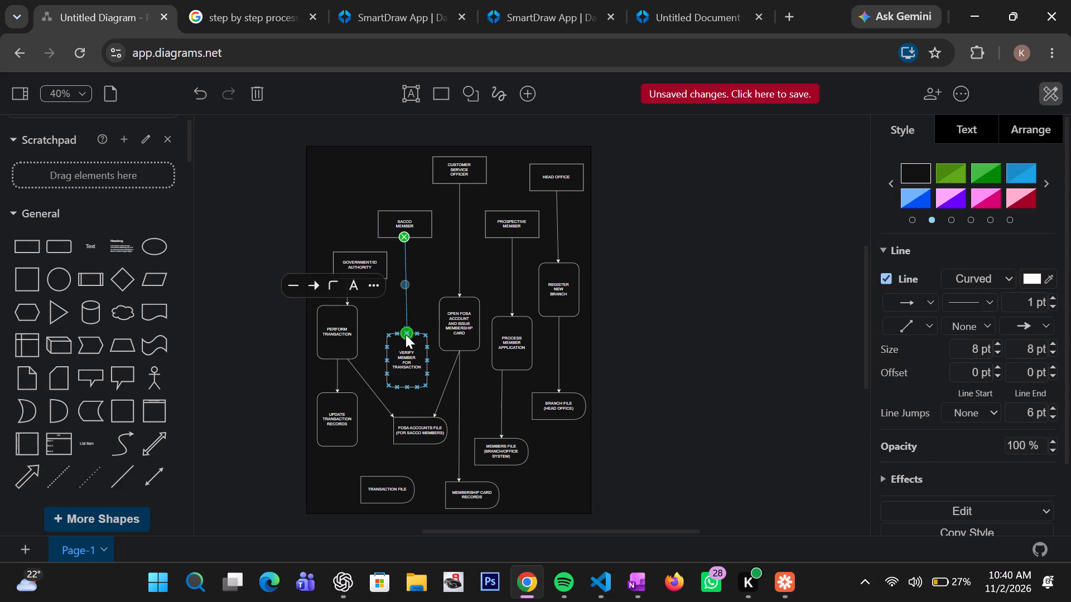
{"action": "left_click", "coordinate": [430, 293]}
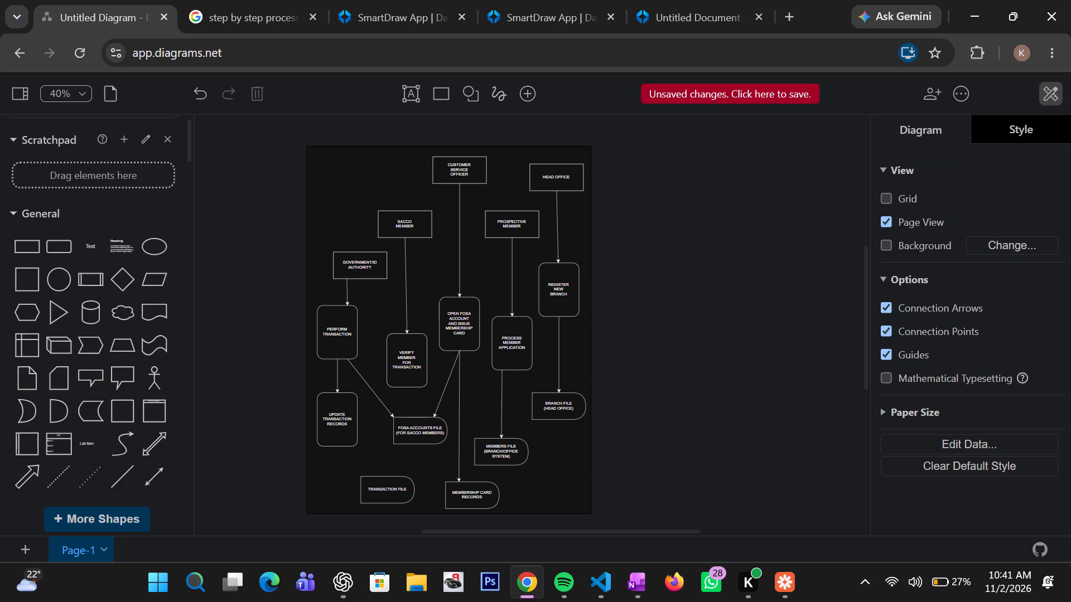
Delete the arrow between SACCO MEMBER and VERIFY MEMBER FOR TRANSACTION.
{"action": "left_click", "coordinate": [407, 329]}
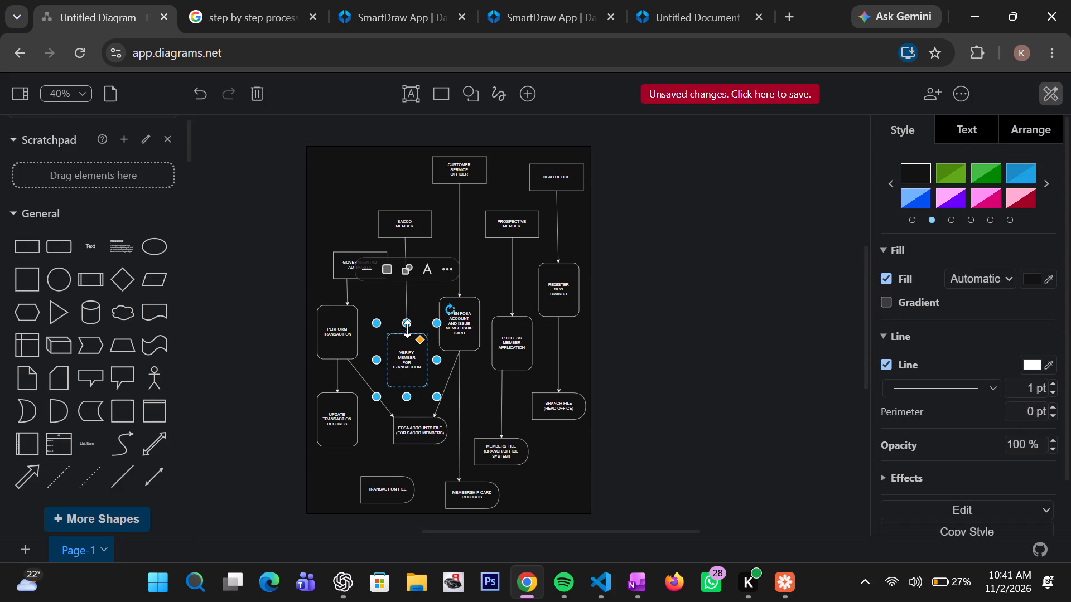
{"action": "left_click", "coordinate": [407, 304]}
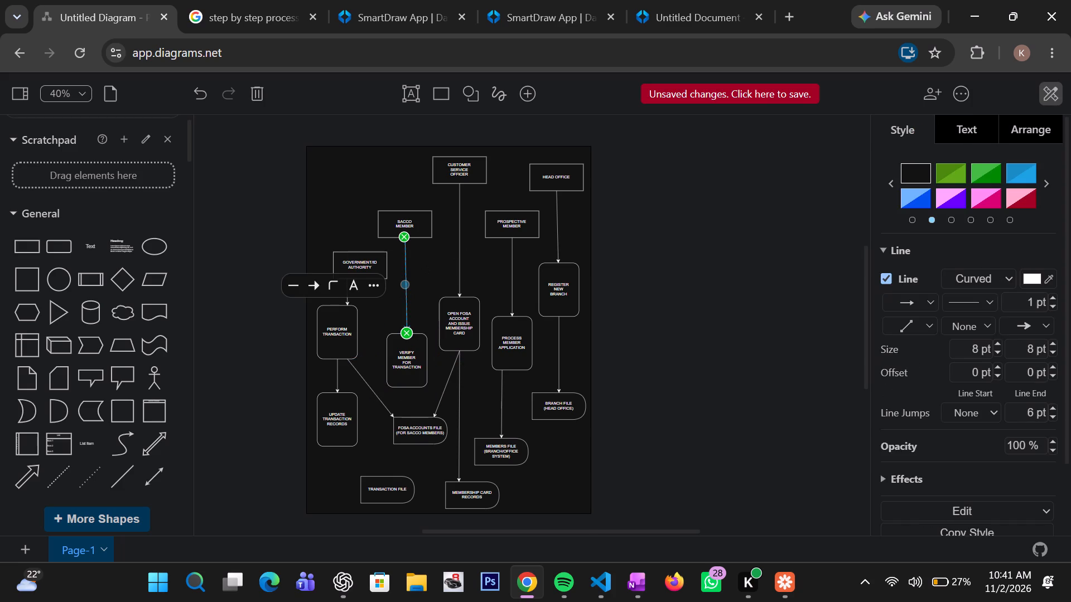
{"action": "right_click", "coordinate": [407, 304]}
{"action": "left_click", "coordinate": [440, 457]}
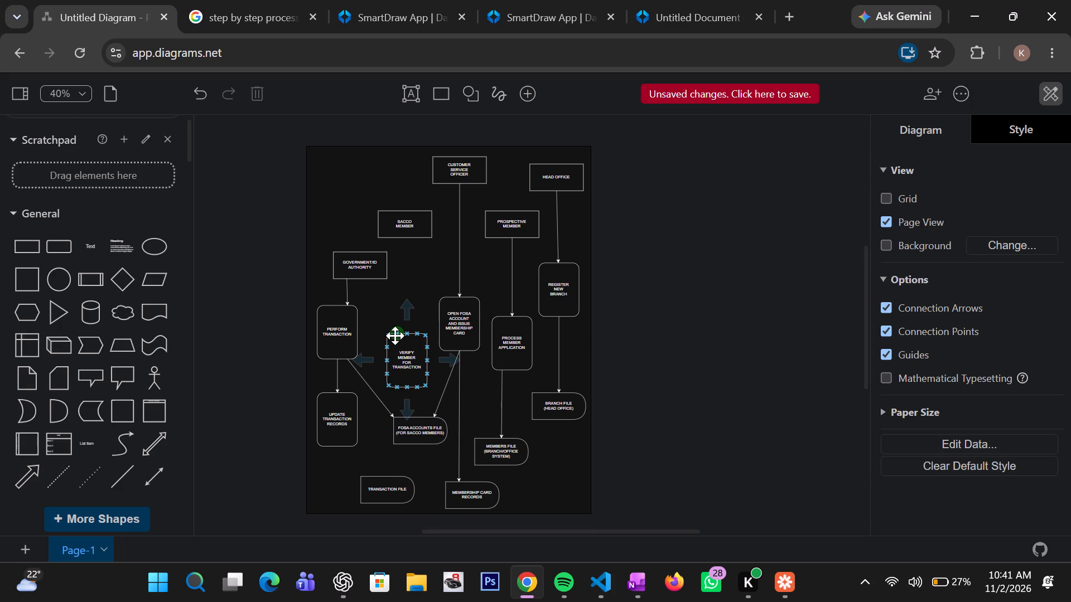
Connect the top edge of VERIFY MEMBER FOR TRANSACTION, left of centre, up to the bottom of SACCO MEMBER with a vertical arrow.
{"action": "left_click_drag", "start_coordinate": [395, 336], "coordinate": [397, 307]}
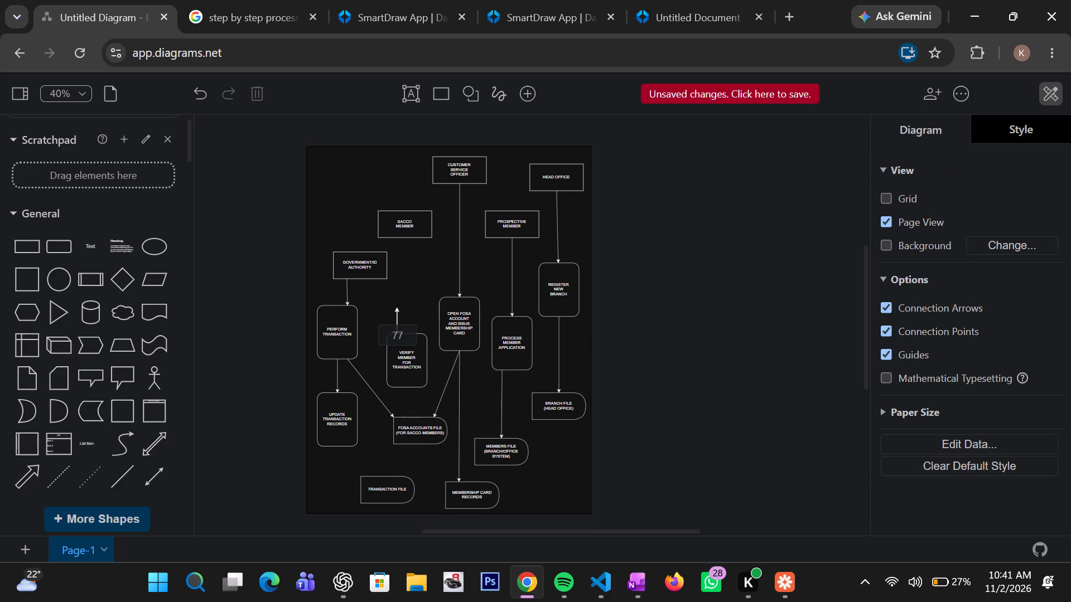
{"action": "left_click_drag", "start_coordinate": [397, 307], "coordinate": [394, 242]}
{"action": "left_click_drag", "start_coordinate": [394, 242], "coordinate": [397, 236]}
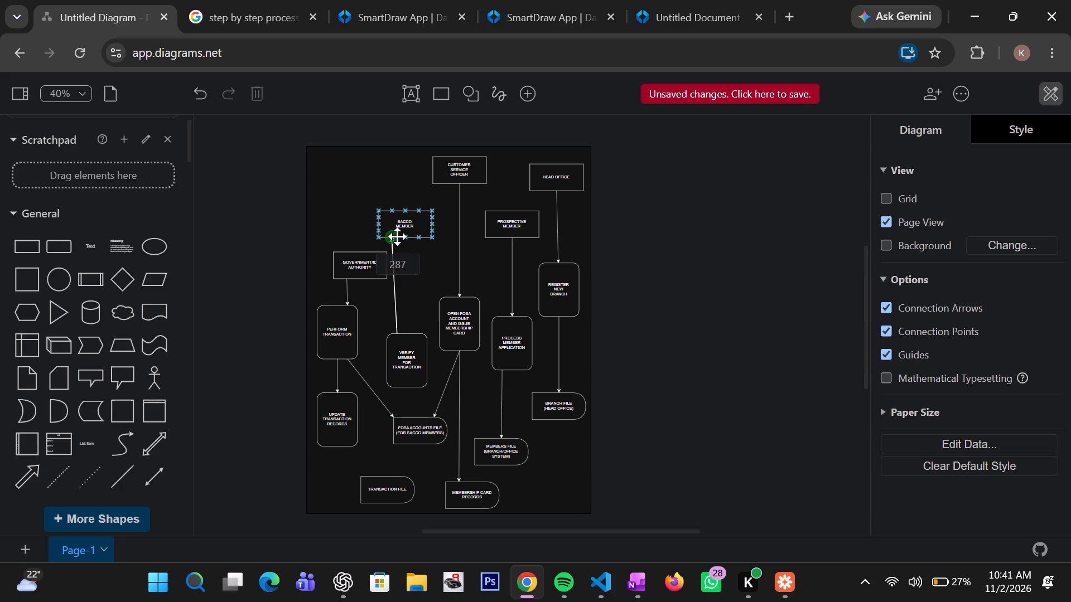
{"action": "left_click_drag", "start_coordinate": [397, 236], "coordinate": [397, 236]}
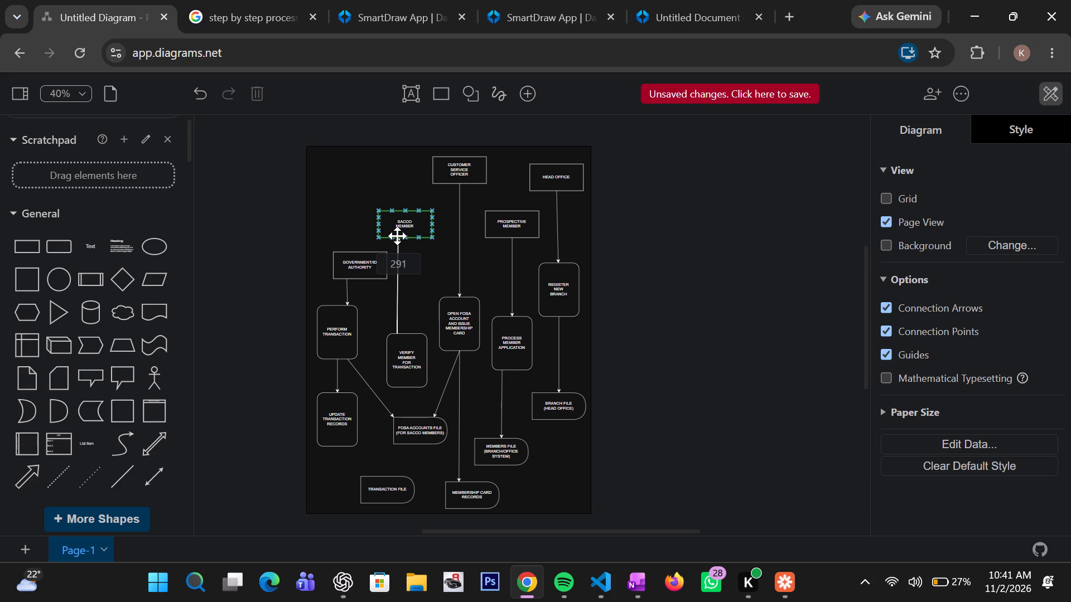
{"action": "left_click_drag", "start_coordinate": [397, 236], "coordinate": [398, 235]}
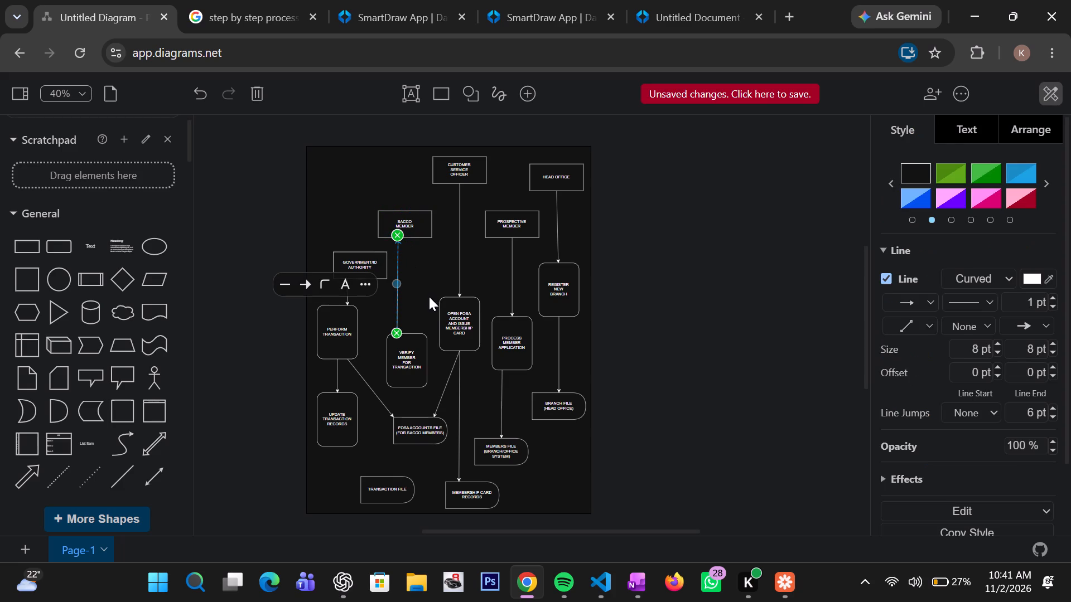
{"action": "left_click", "coordinate": [429, 297]}
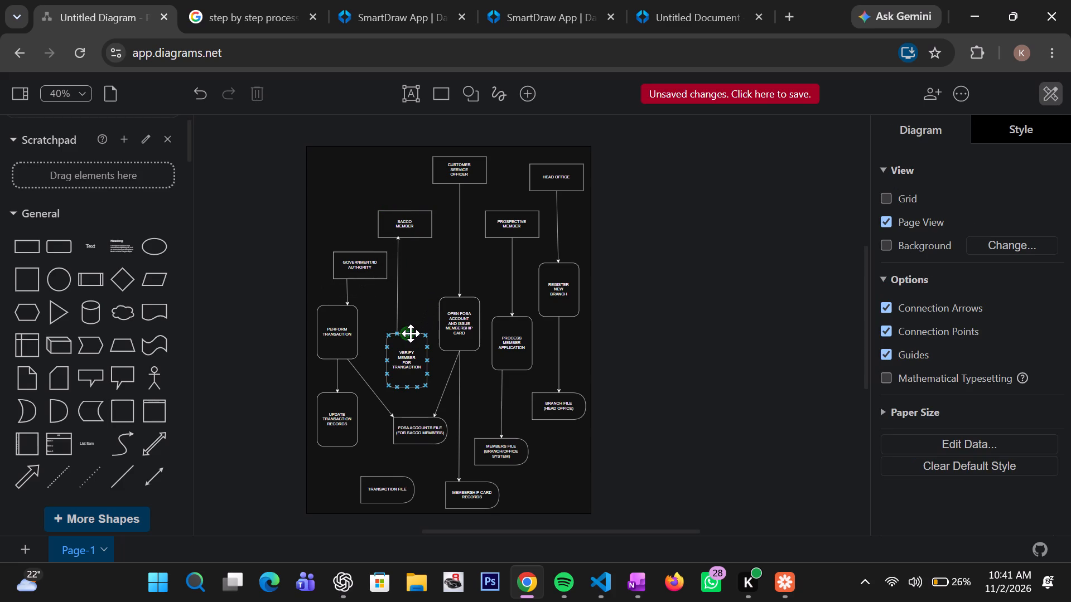
Connect the bottom edge of SACCO MEMBER, right of centre, down to the top edge of VERIFY MEMBER FOR TRANSACTION with a parallel arrow.
{"action": "left_click", "coordinate": [420, 332]}
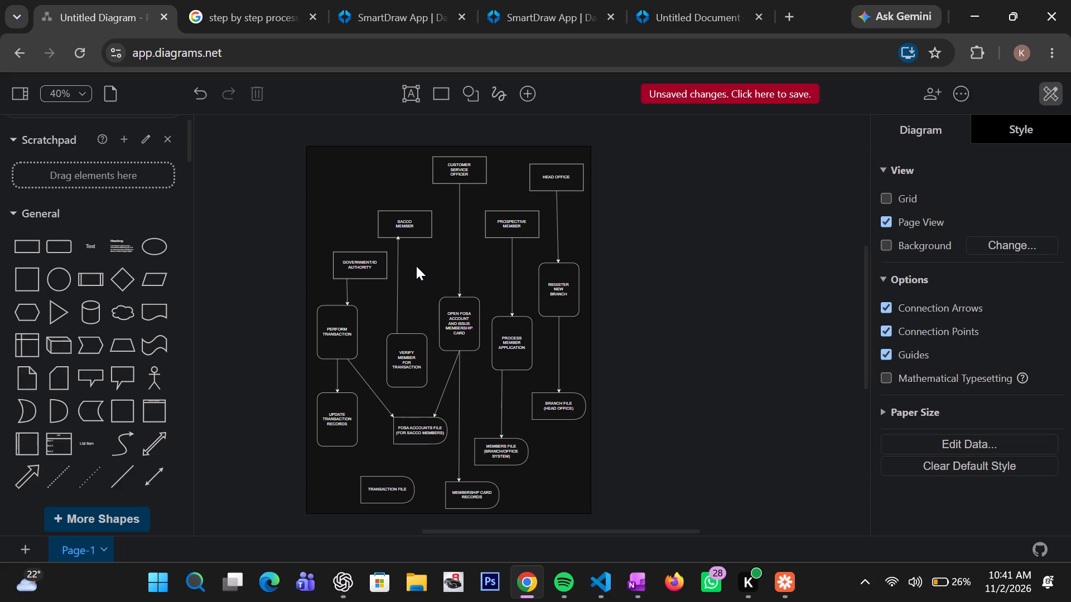
{"action": "left_click_drag", "start_coordinate": [417, 237], "coordinate": [418, 333]}
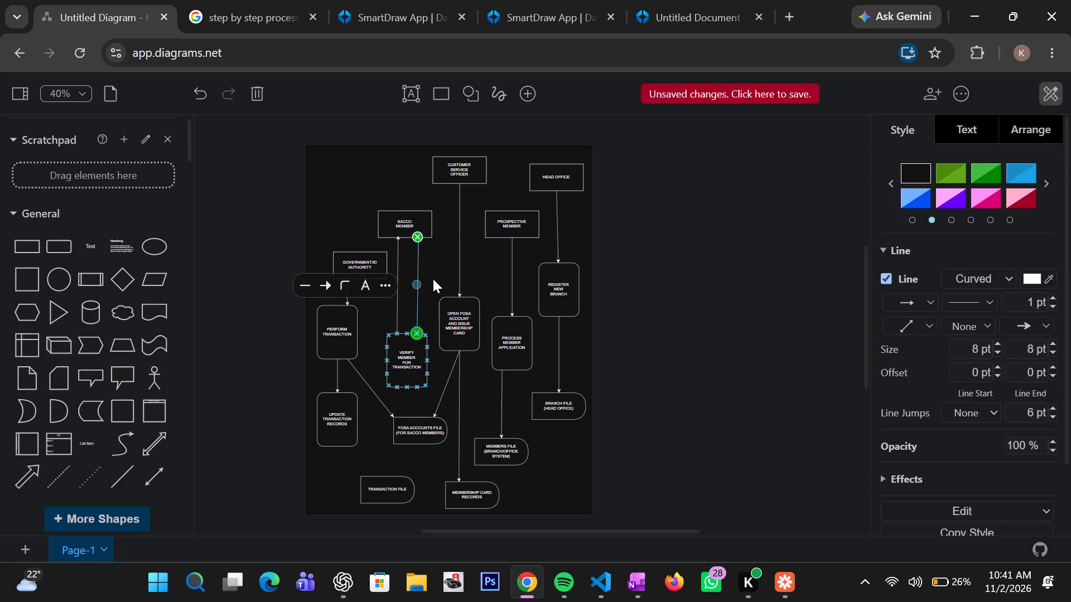
{"action": "left_click", "coordinate": [438, 264]}
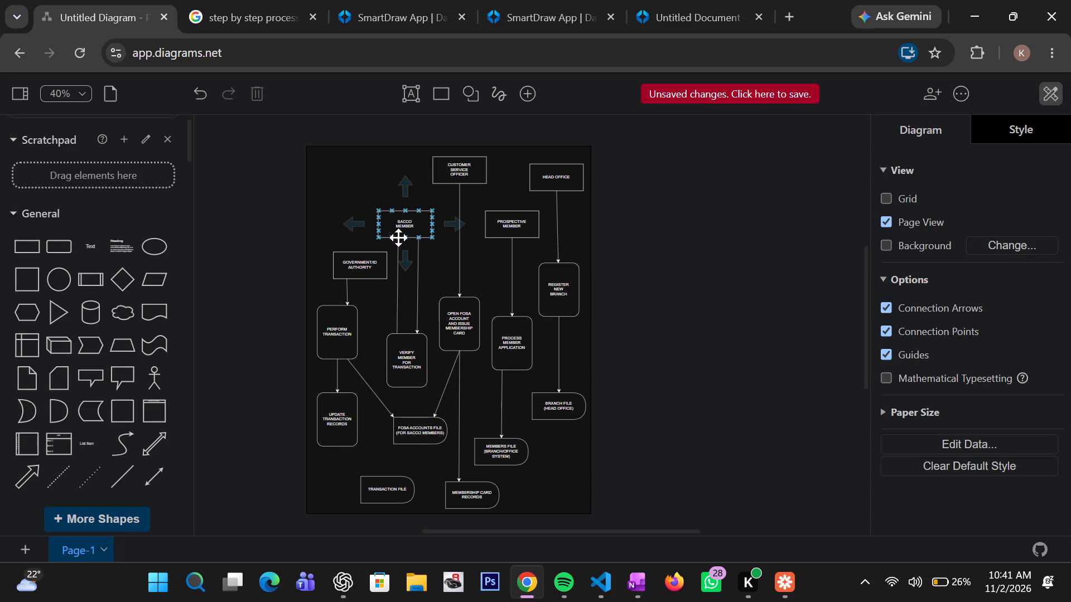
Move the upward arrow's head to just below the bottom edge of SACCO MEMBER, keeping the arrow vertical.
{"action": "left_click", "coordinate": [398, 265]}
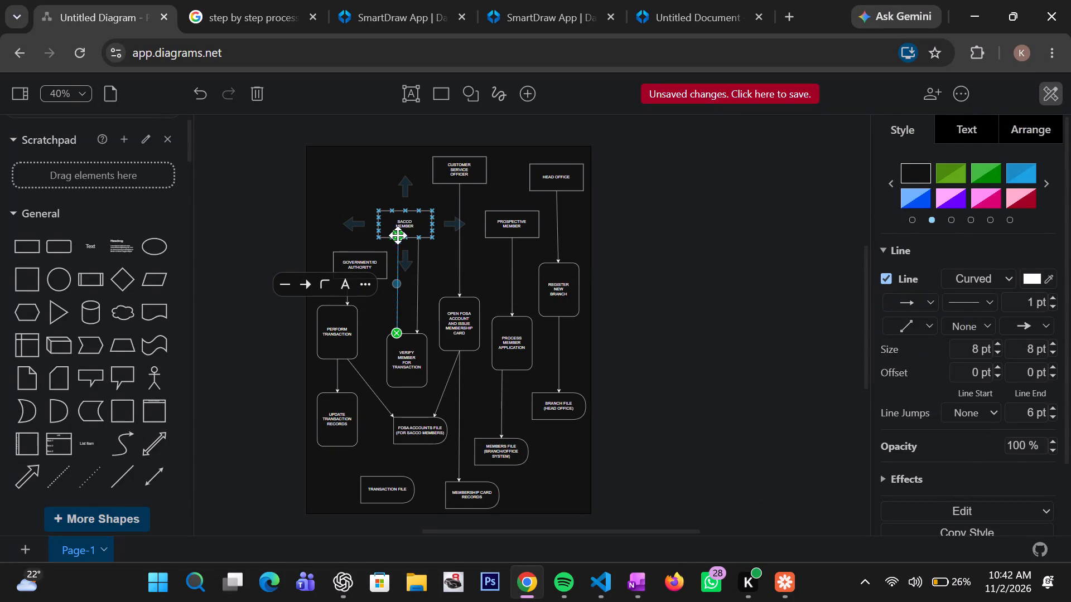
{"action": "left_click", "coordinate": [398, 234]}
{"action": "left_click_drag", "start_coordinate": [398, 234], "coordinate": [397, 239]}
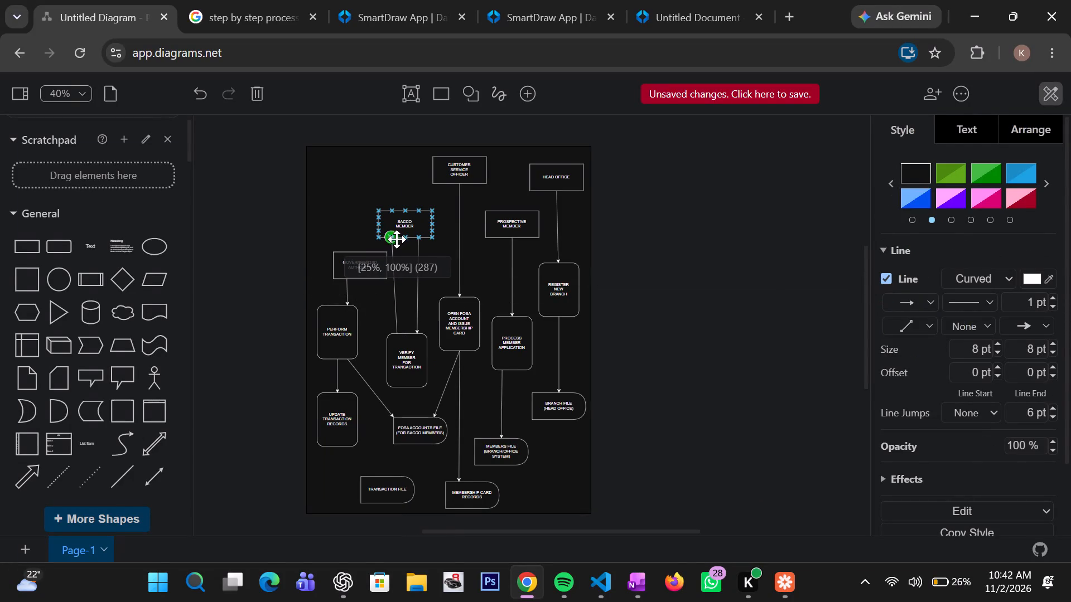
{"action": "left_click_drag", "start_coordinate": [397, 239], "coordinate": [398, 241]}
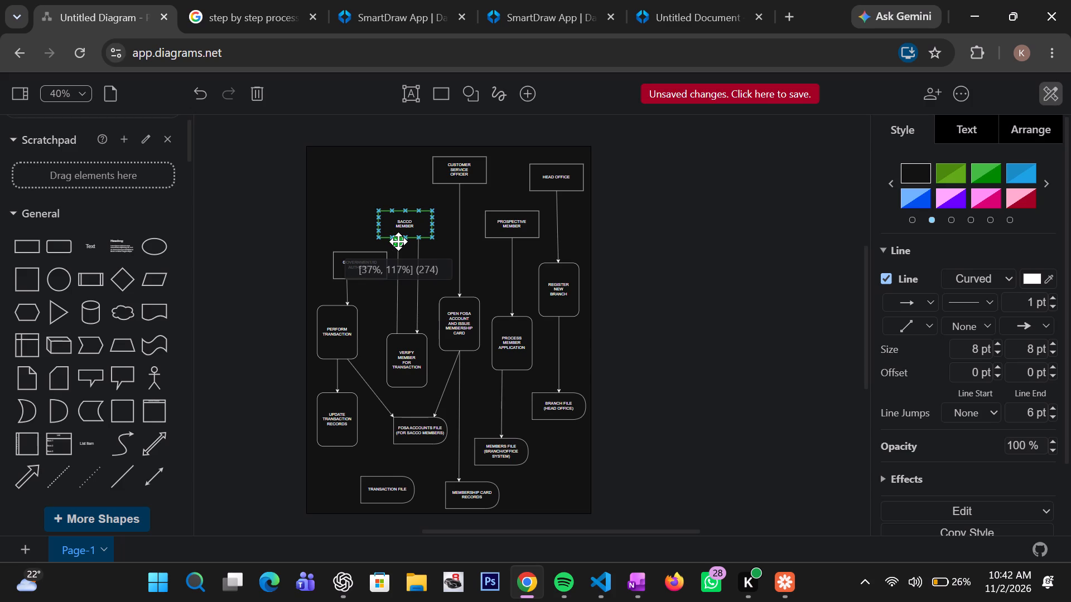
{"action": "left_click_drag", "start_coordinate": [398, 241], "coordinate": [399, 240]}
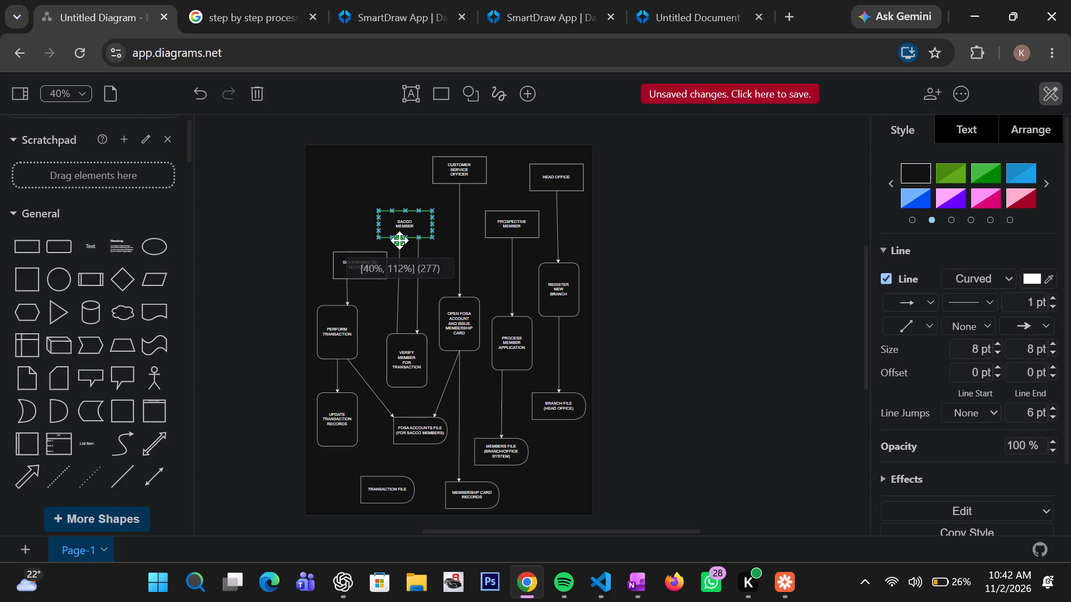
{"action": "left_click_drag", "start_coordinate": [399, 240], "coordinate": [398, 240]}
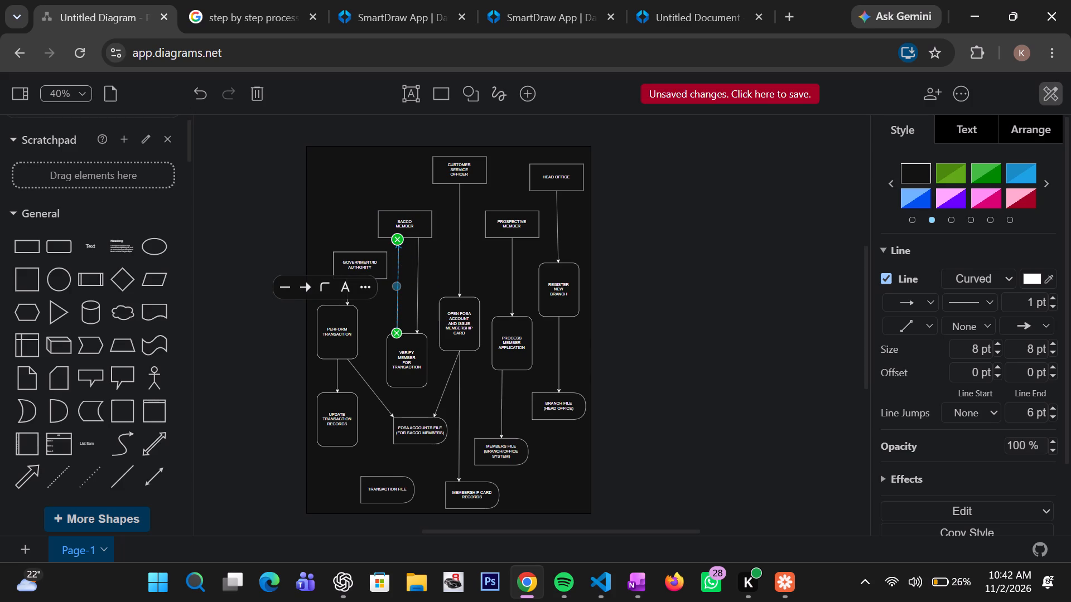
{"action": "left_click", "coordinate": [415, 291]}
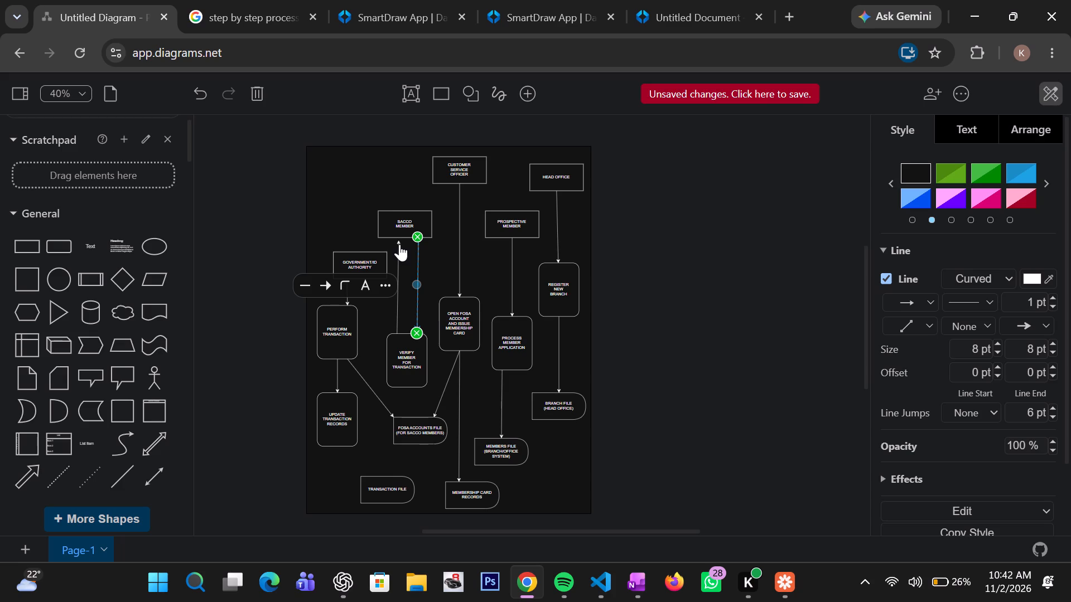
Attach the upward arrow's head to the quarter-width connection point on the bottom edge of SACCO MEMBER, left of centre.
{"action": "left_click", "coordinate": [399, 242]}
{"action": "left_click", "coordinate": [400, 254]}
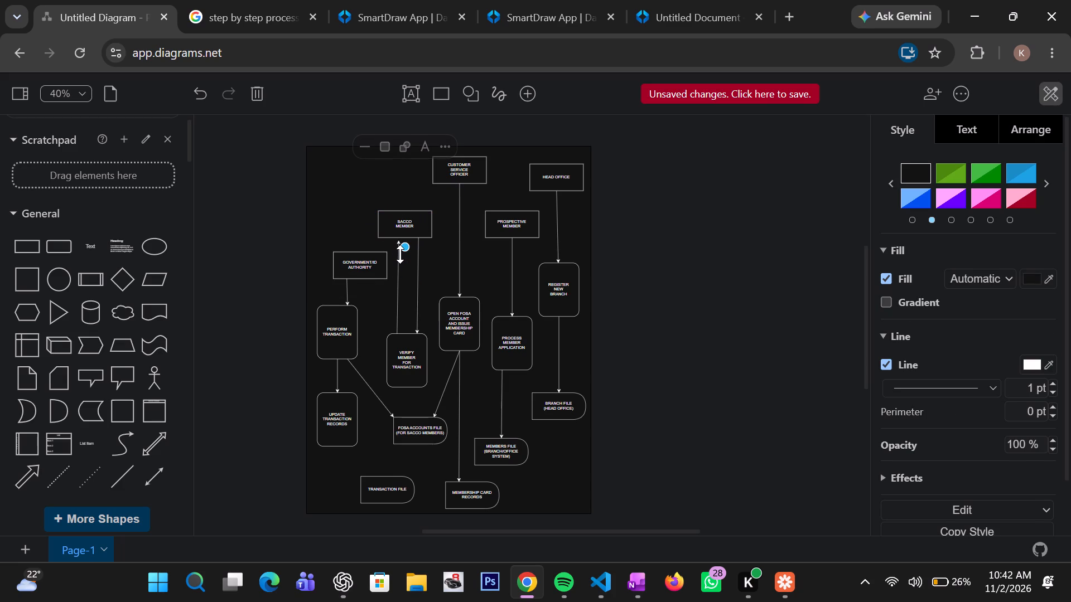
{"action": "left_click", "coordinate": [397, 272]}
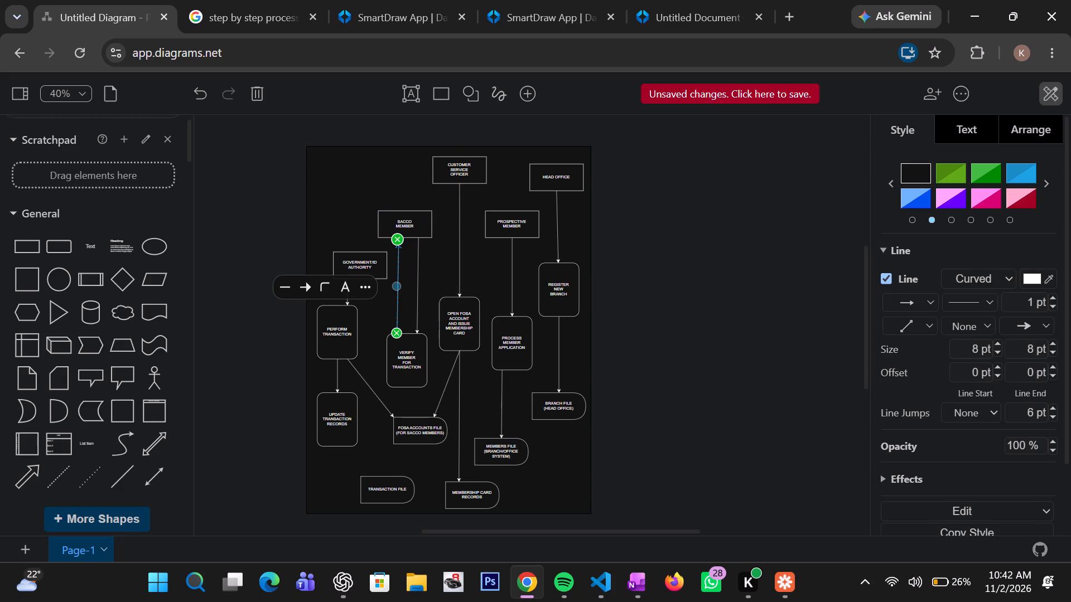
{"action": "left_click", "coordinate": [398, 241]}
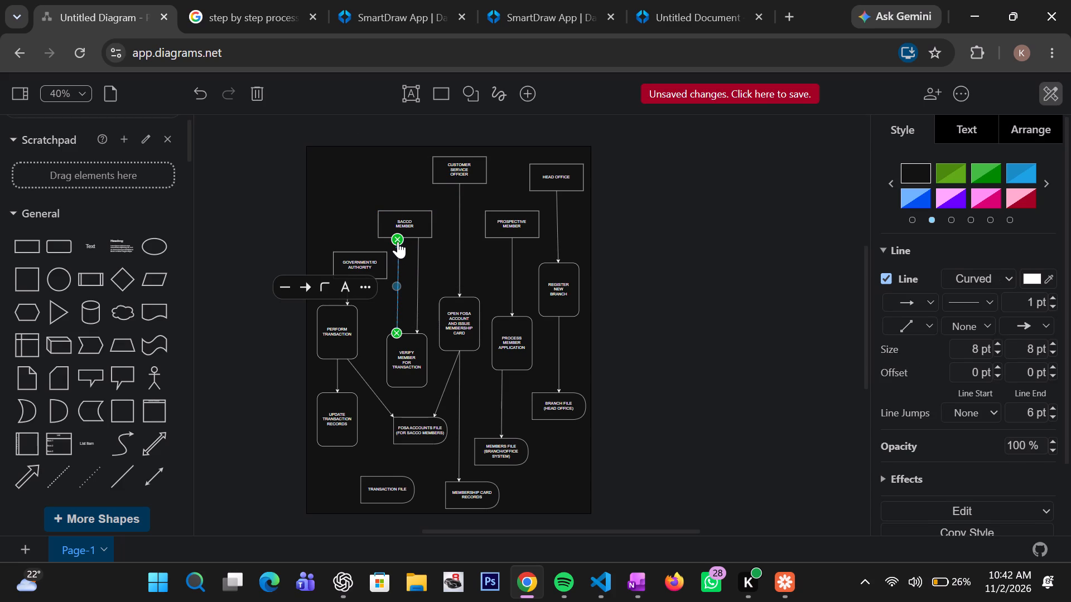
{"action": "left_click", "coordinate": [398, 241]}
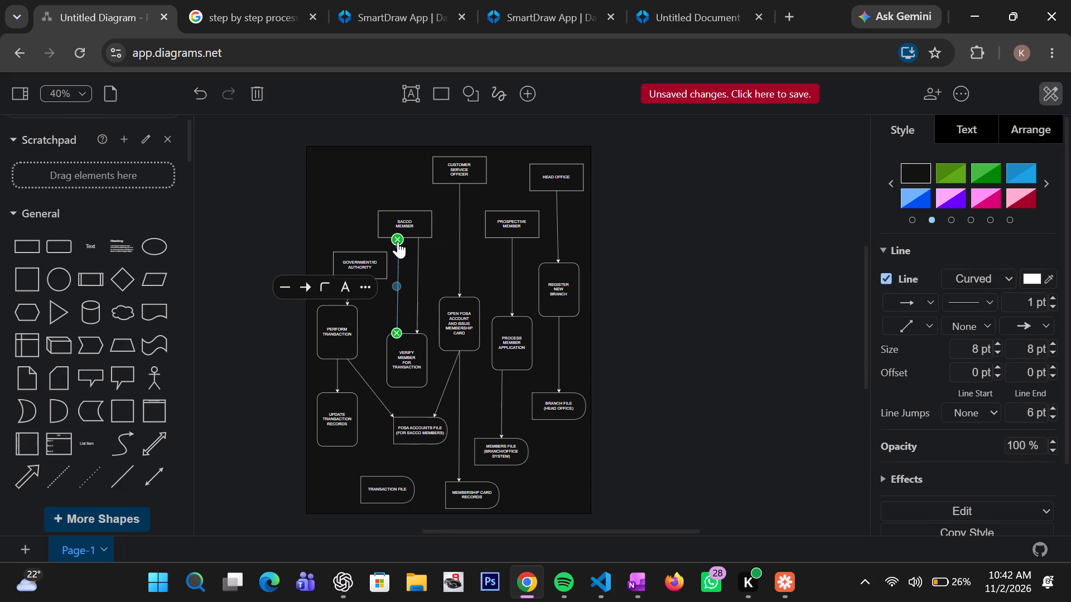
{"action": "left_click", "coordinate": [398, 241]}
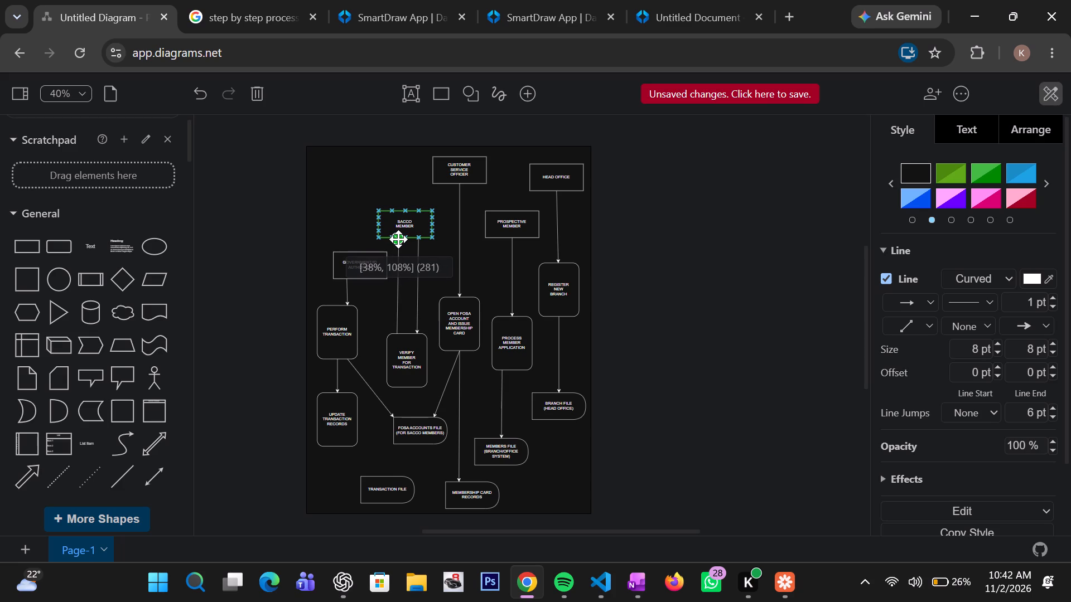
{"action": "left_click", "coordinate": [411, 271]}
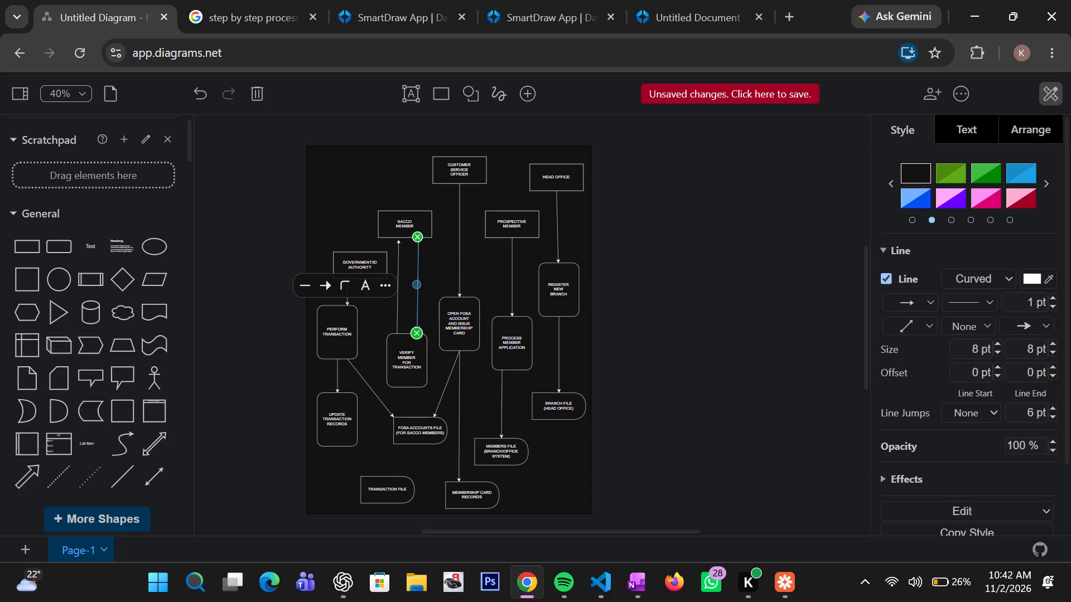
{"action": "left_click", "coordinate": [400, 244]}
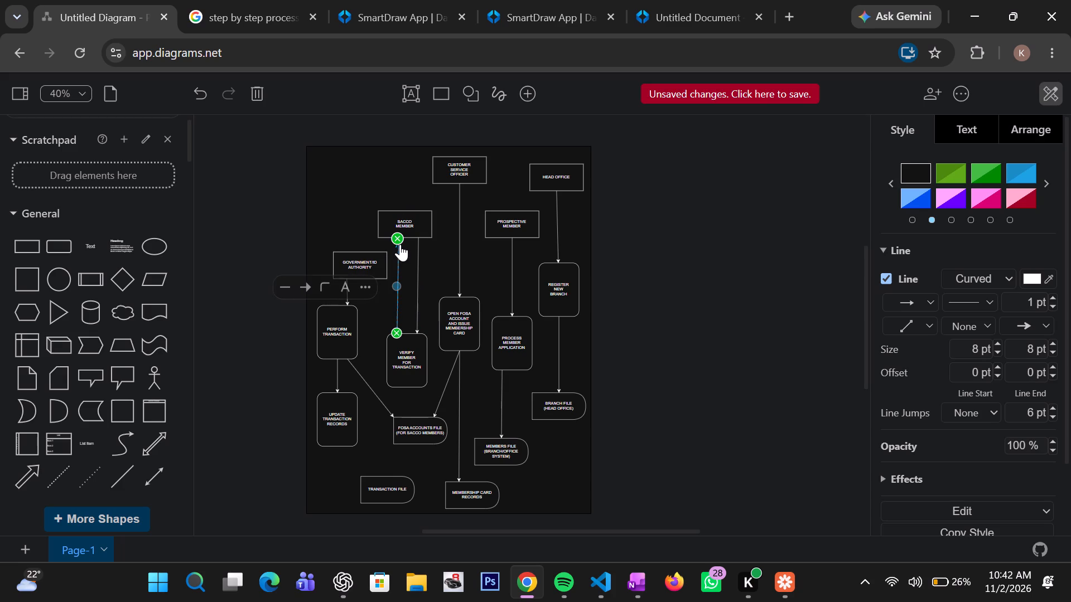
{"action": "left_click", "coordinate": [398, 237]}
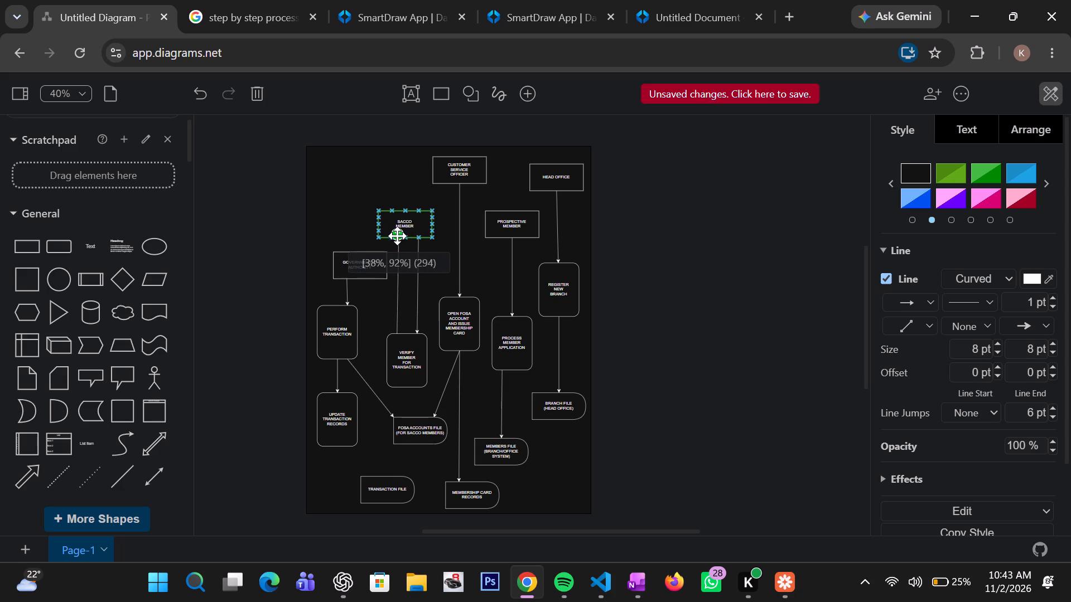
{"action": "left_click", "coordinate": [411, 276]}
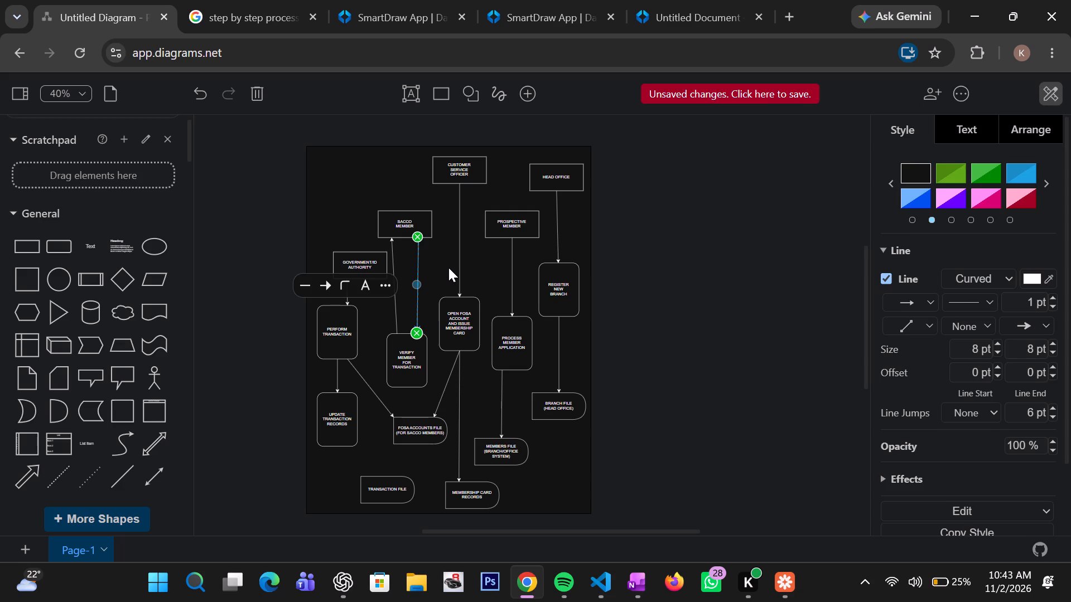
{"action": "left_click", "coordinate": [448, 268]}
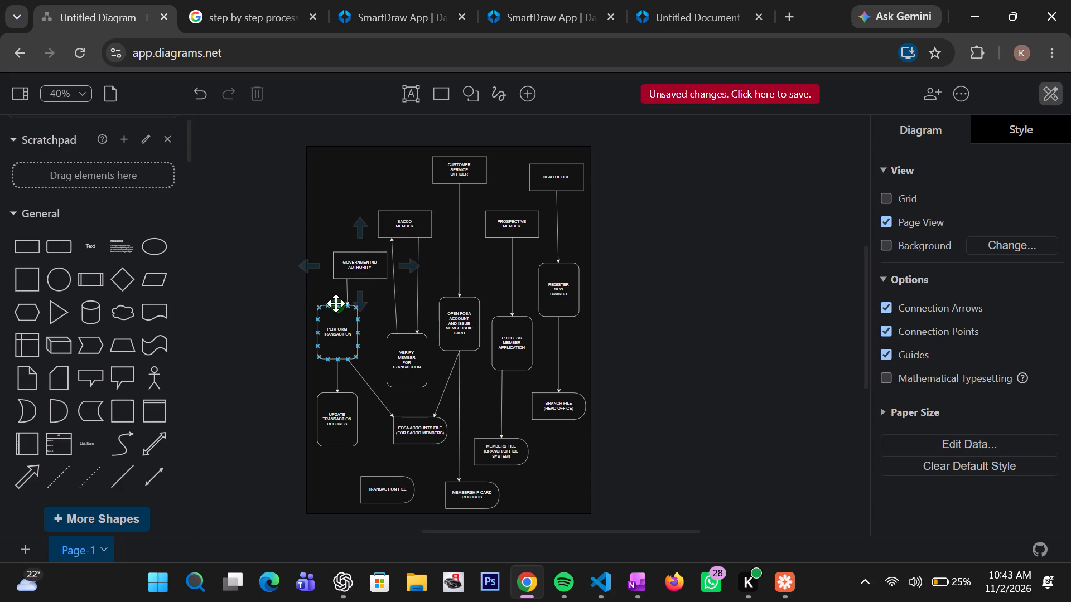
Connect the top centre of PERFORM TRANSACTION to the lower left side of the GOVERNMENT/ID AUTHORITY entity with an upward arrow.
{"action": "left_click_drag", "start_coordinate": [339, 310], "coordinate": [339, 303]}
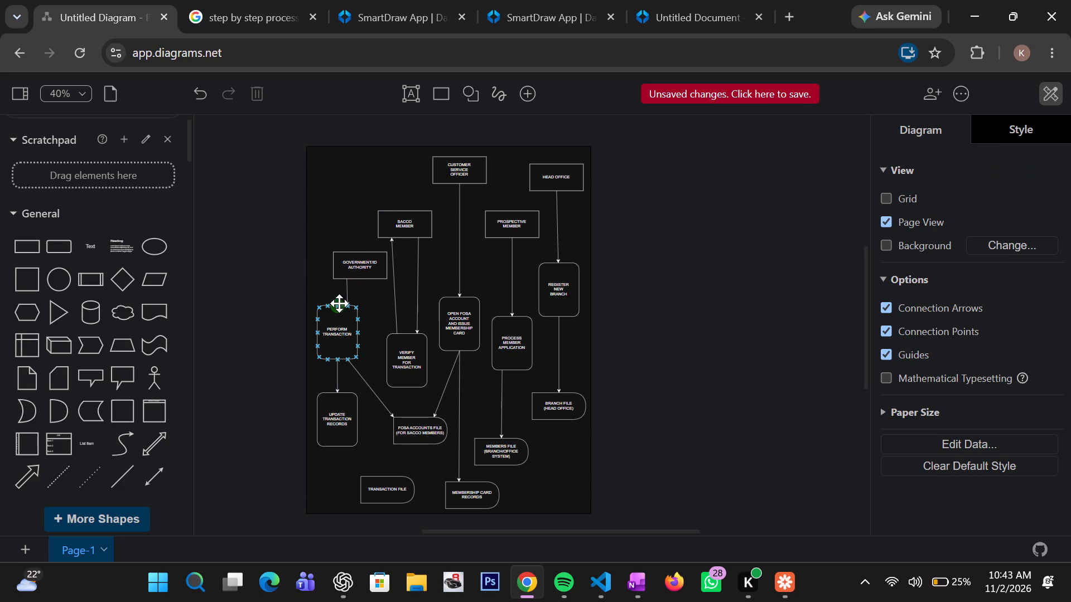
{"action": "left_click_drag", "start_coordinate": [339, 303], "coordinate": [337, 274]}
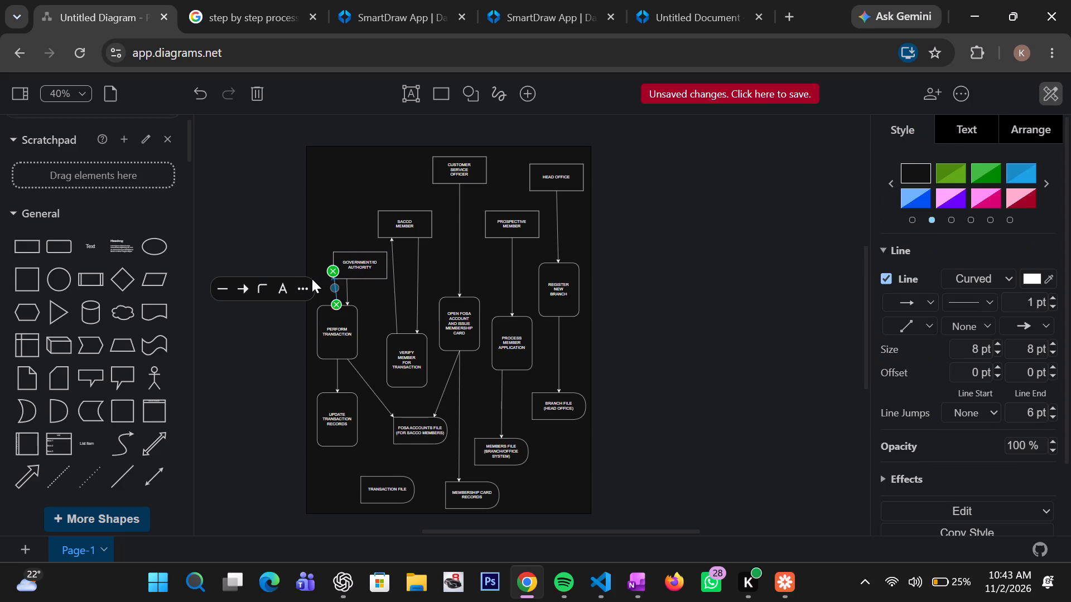
{"action": "left_click", "coordinate": [312, 279]}
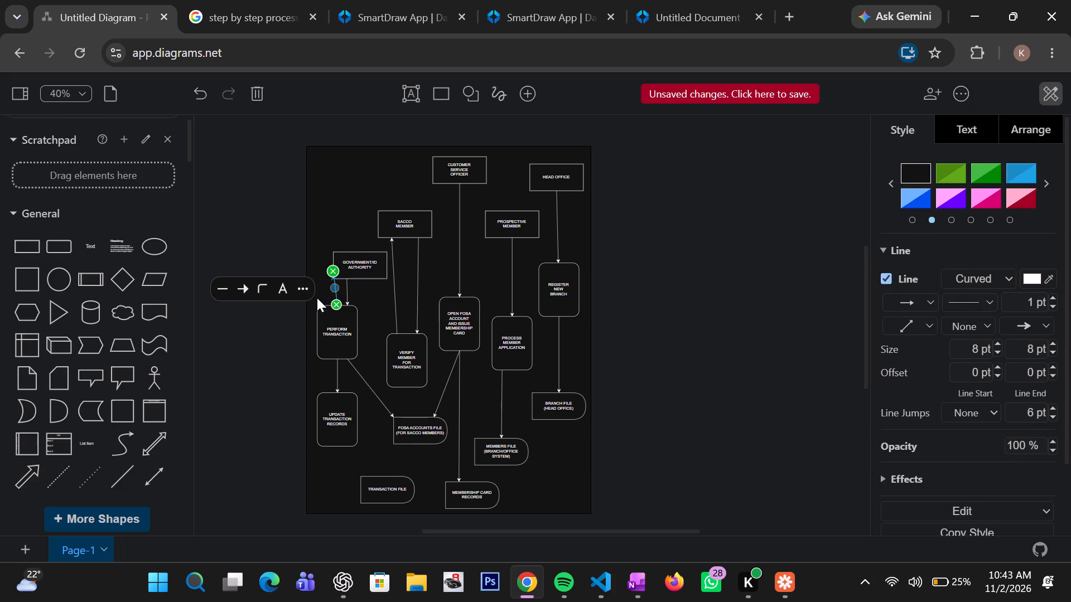
{"action": "left_click", "coordinate": [317, 298]}
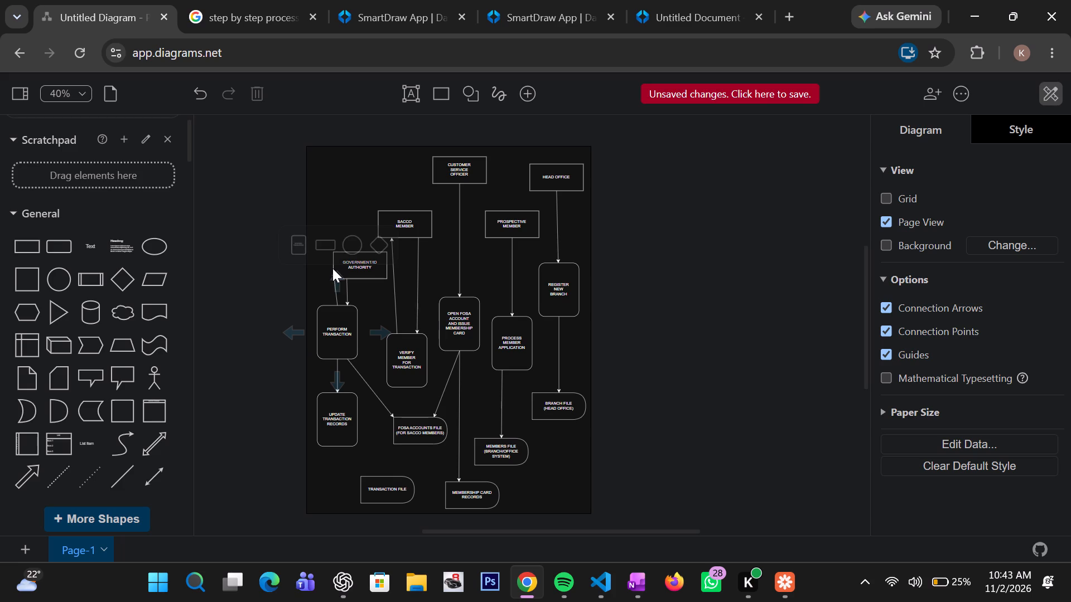
Move the head of the upward PERFORM TRANSACTION arrow to the bottom-left corner of GOVERNMENT/ID AUTHORITY.
{"action": "left_click_drag", "start_coordinate": [332, 268], "coordinate": [334, 274]}
{"action": "left_click", "coordinate": [334, 274]}
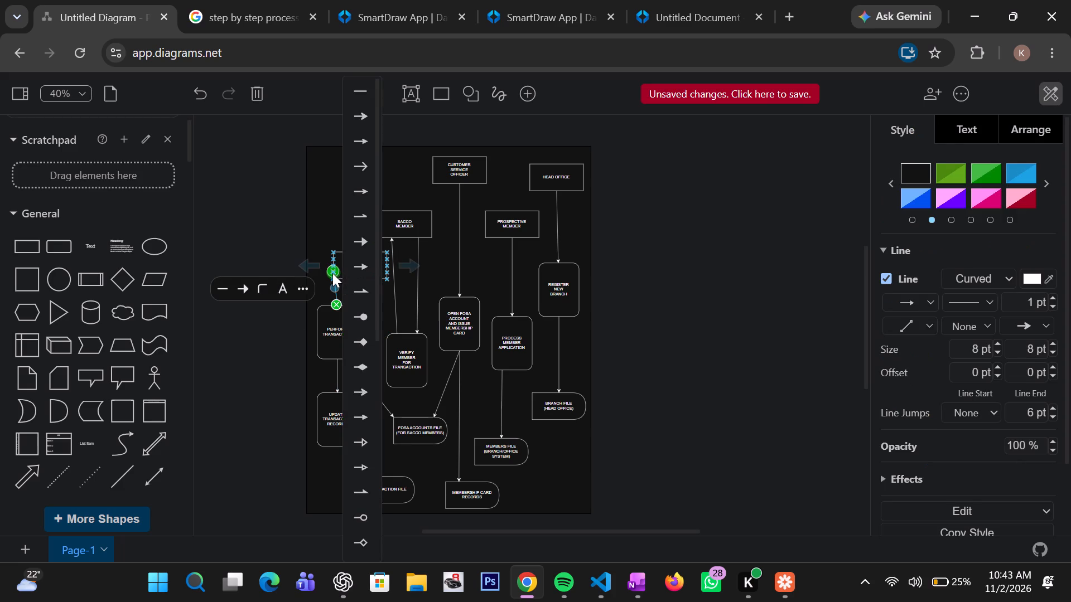
{"action": "left_click_drag", "start_coordinate": [332, 270], "coordinate": [335, 283]}
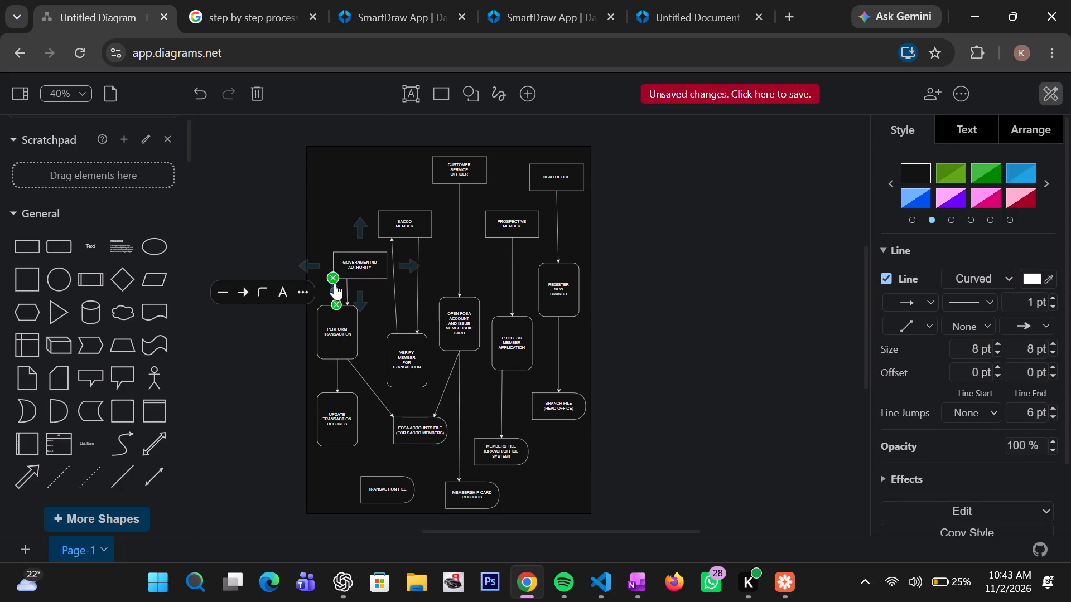
{"action": "left_click", "coordinate": [319, 288]}
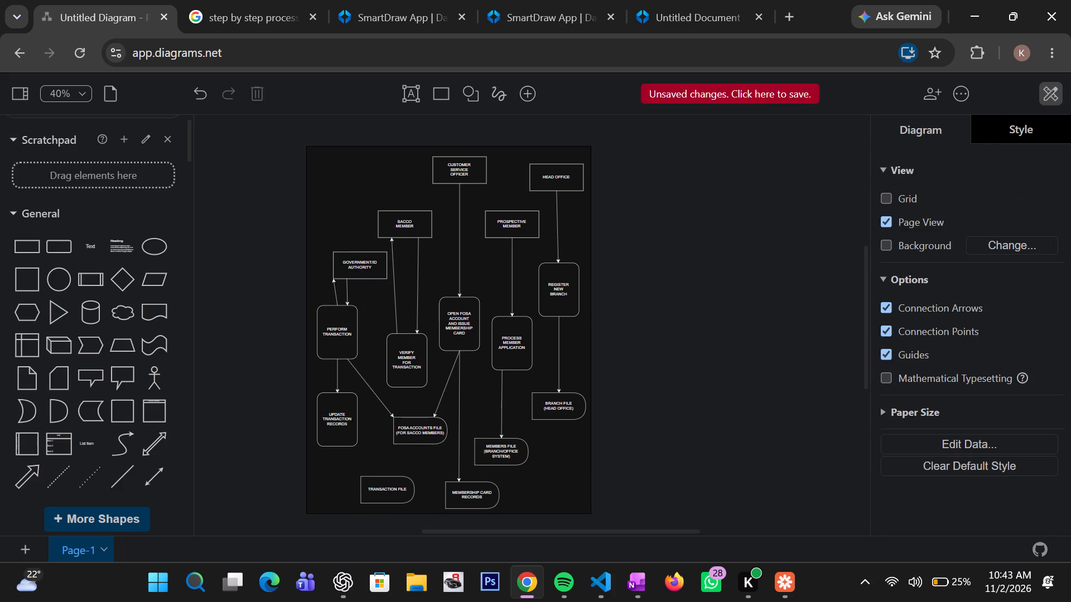